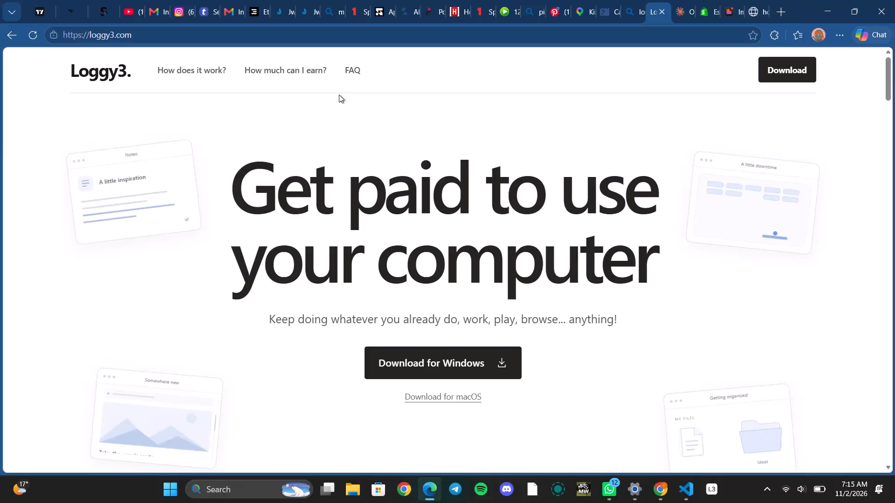
Switch to the TradingView EURUSD chart and delete the pink horizontal line at about 1.1188.
{"action": "left_click", "coordinate": [33, 4]}
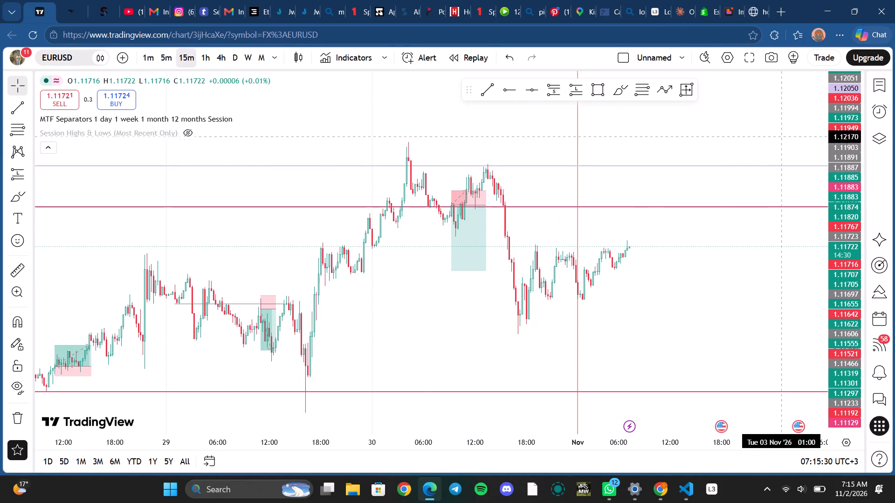
{"action": "left_click_drag", "start_coordinate": [849, 134], "coordinate": [847, 163]}
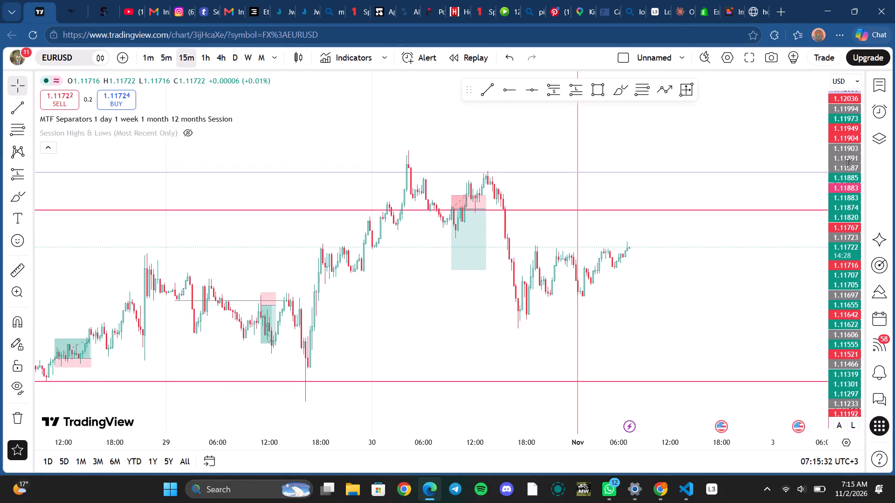
{"action": "left_click_drag", "start_coordinate": [847, 163], "coordinate": [827, 52]}
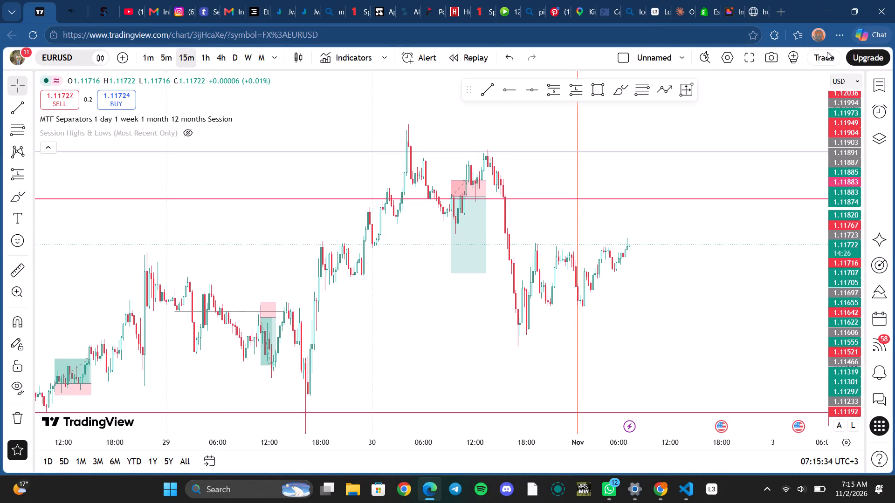
{"action": "left_click_drag", "start_coordinate": [827, 52], "coordinate": [826, 46]}
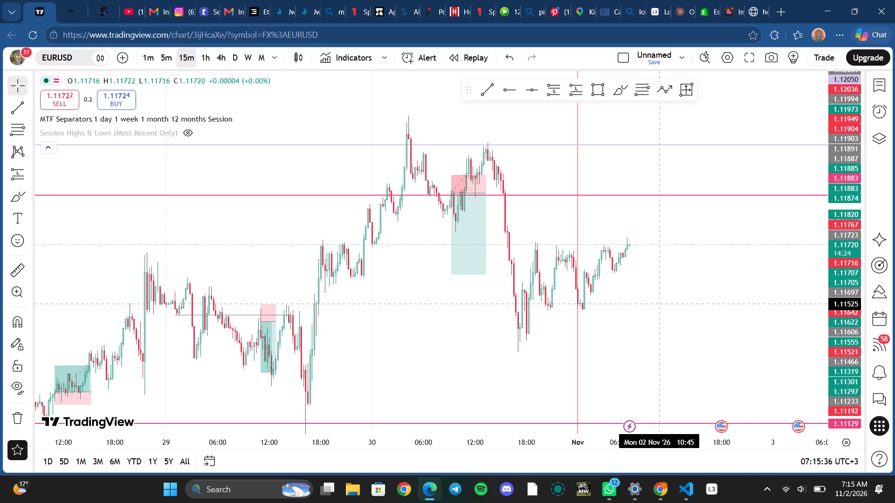
{"action": "left_click_drag", "start_coordinate": [659, 304], "coordinate": [648, 293]}
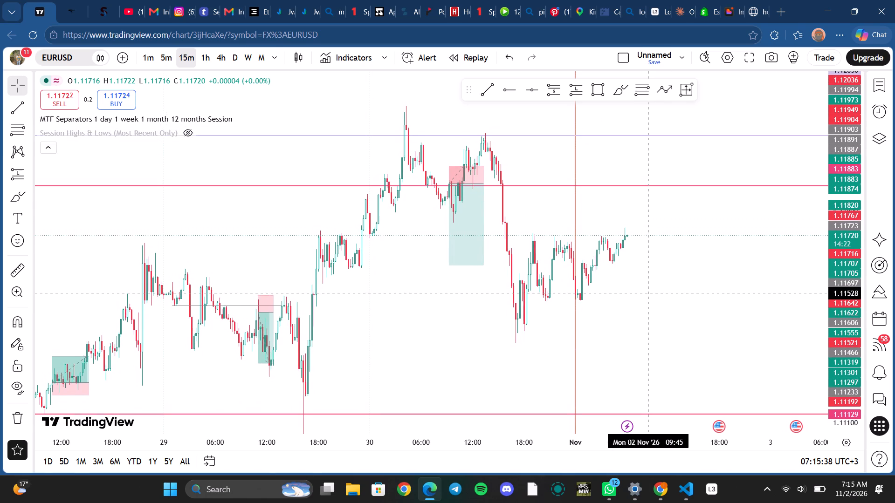
{"action": "left_click_drag", "start_coordinate": [648, 293], "coordinate": [647, 307]}
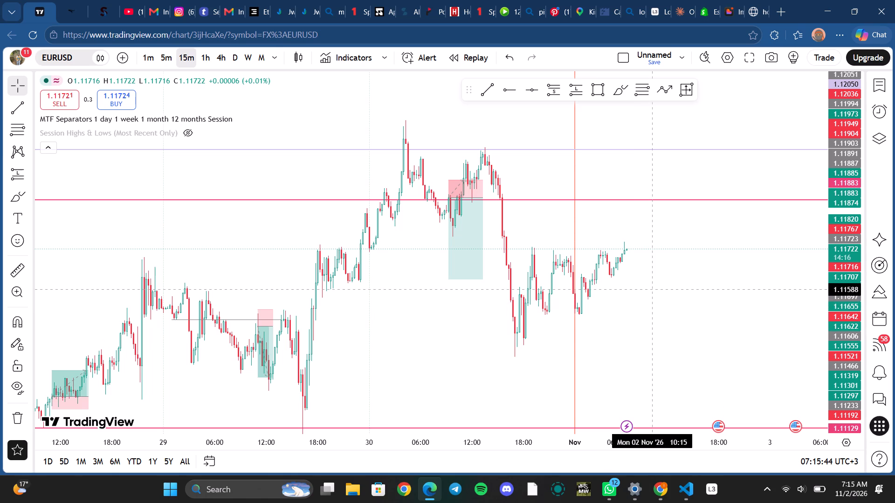
{"action": "left_click", "coordinate": [662, 199]}
{"action": "key", "text": "BackSpace"}
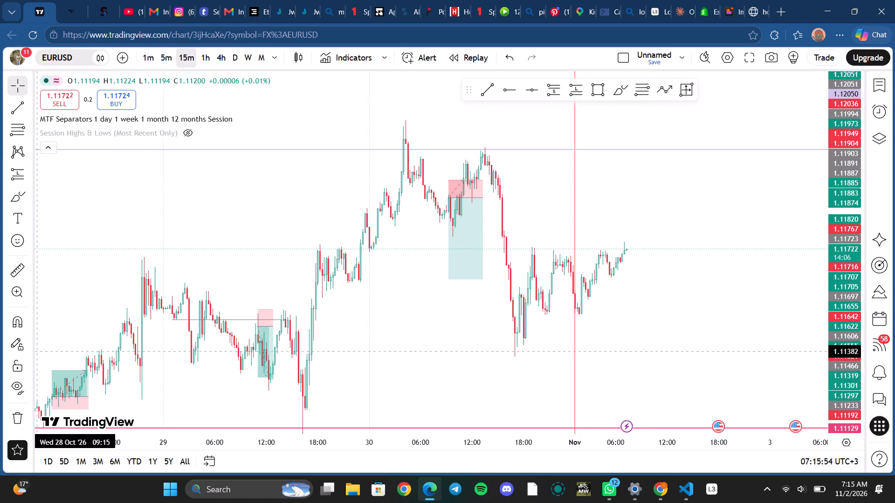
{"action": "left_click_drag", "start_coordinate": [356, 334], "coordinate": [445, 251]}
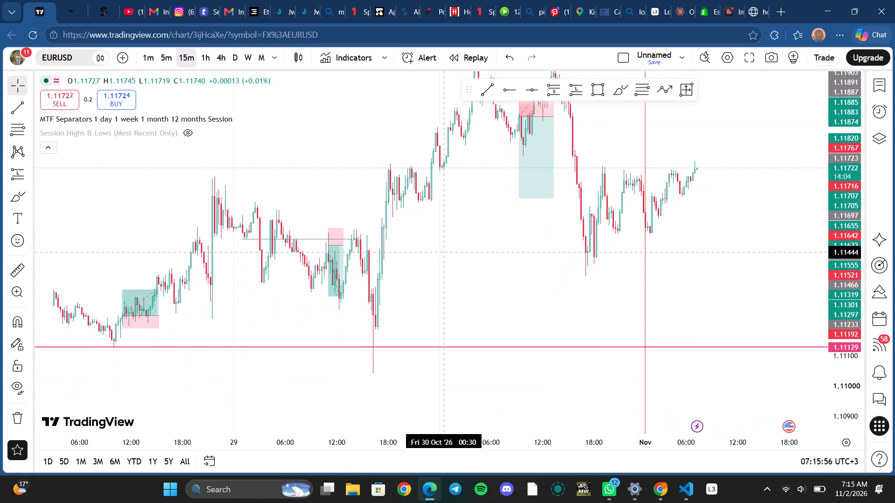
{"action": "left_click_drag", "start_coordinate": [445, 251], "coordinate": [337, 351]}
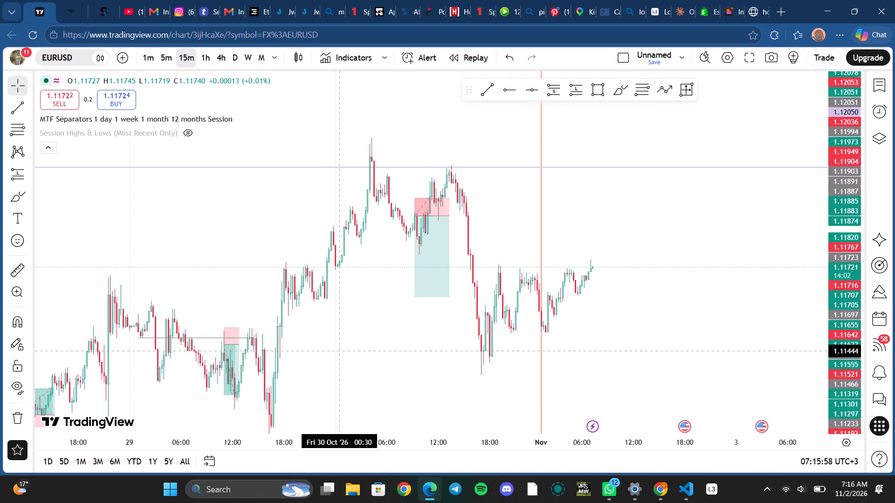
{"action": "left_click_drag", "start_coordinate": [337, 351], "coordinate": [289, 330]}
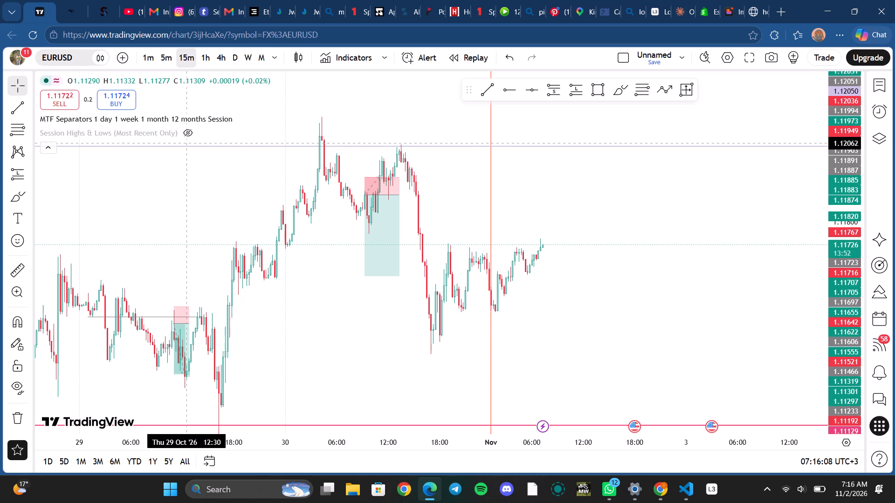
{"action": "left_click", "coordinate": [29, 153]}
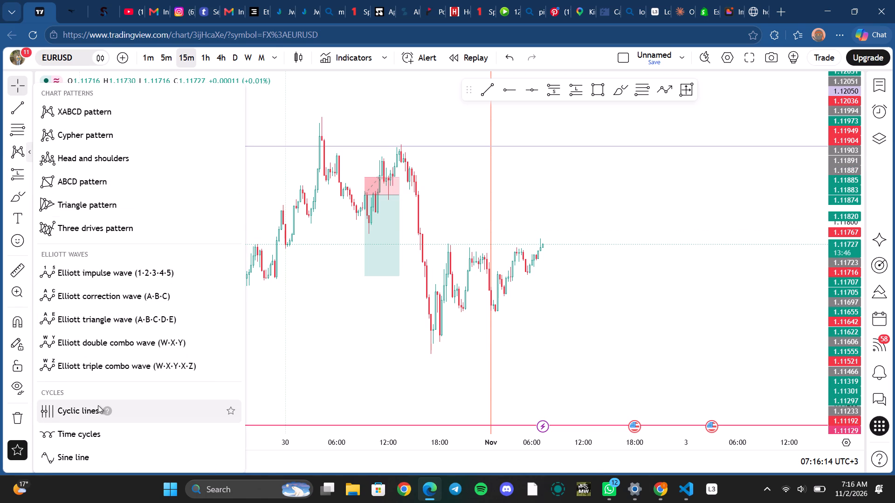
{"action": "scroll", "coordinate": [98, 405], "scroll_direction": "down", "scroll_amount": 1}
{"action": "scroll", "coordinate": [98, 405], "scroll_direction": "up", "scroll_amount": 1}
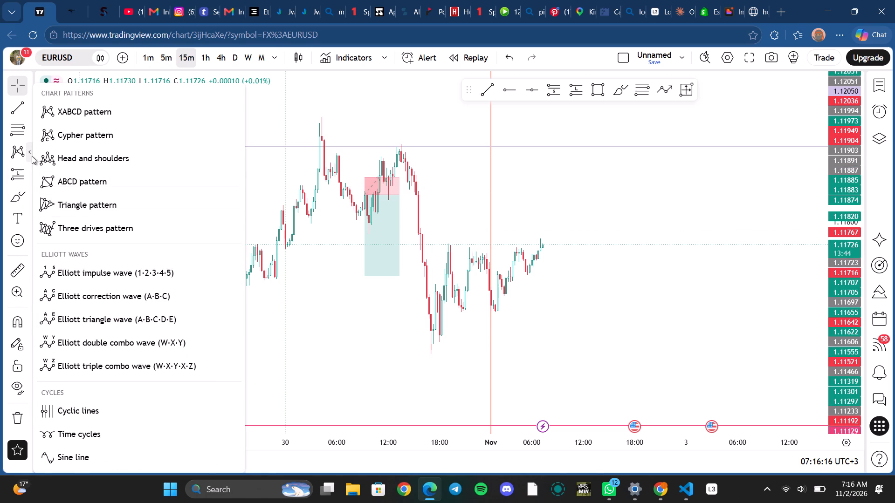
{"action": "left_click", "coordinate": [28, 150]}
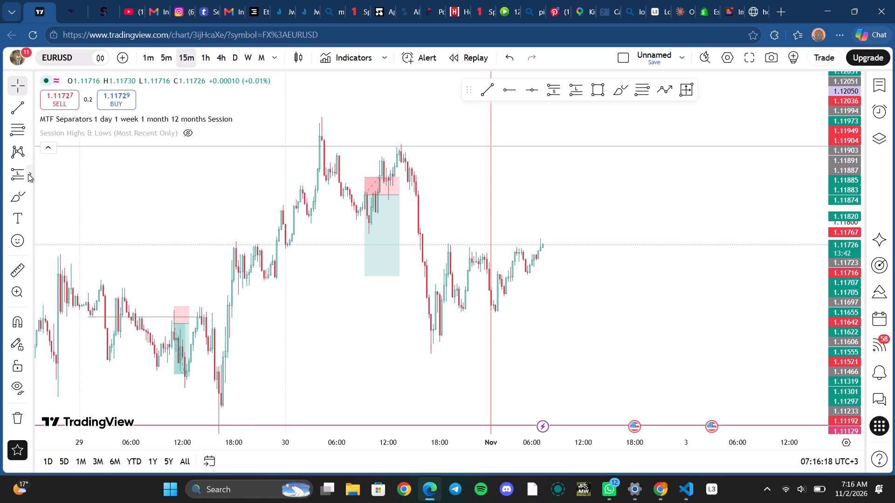
Draw a fixed range volume profile over the drop from the Fri 30 Oct 13:15 high to the 17:00 low.
{"action": "left_click", "coordinate": [28, 174]}
{"action": "left_click", "coordinate": [28, 174]}
{"action": "left_click", "coordinate": [28, 174]}
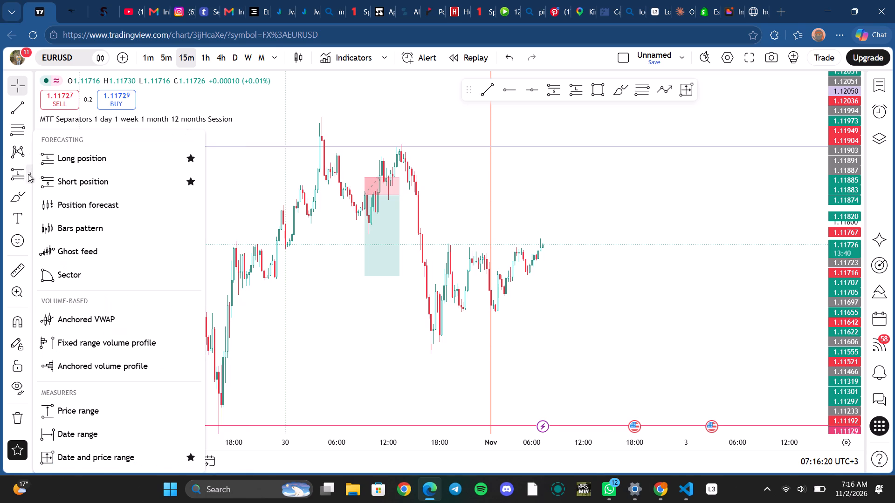
{"action": "left_click", "coordinate": [97, 361]}
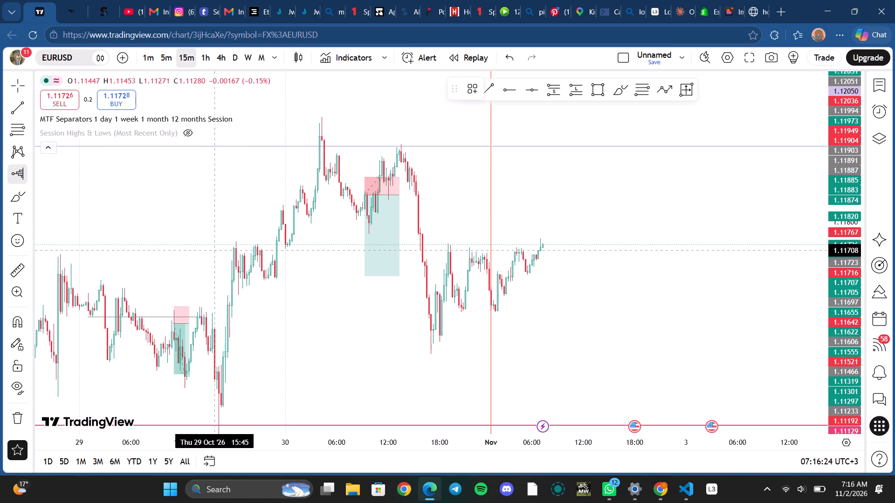
{"action": "left_click", "coordinate": [28, 172]}
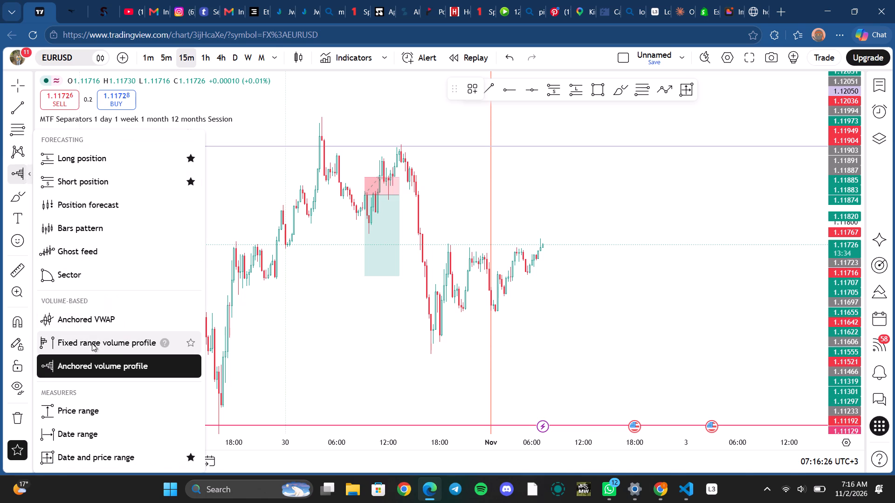
{"action": "left_click", "coordinate": [98, 346]}
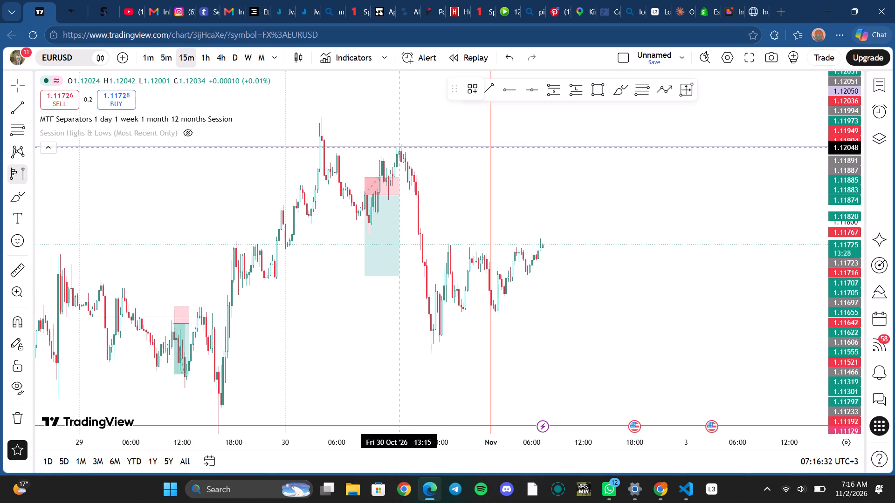
{"action": "left_click", "coordinate": [399, 147]}
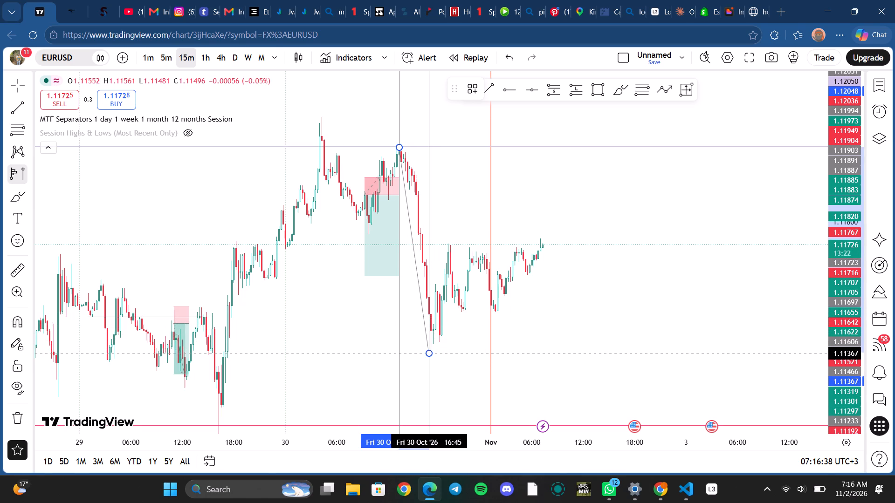
{"action": "left_click", "coordinate": [430, 353]}
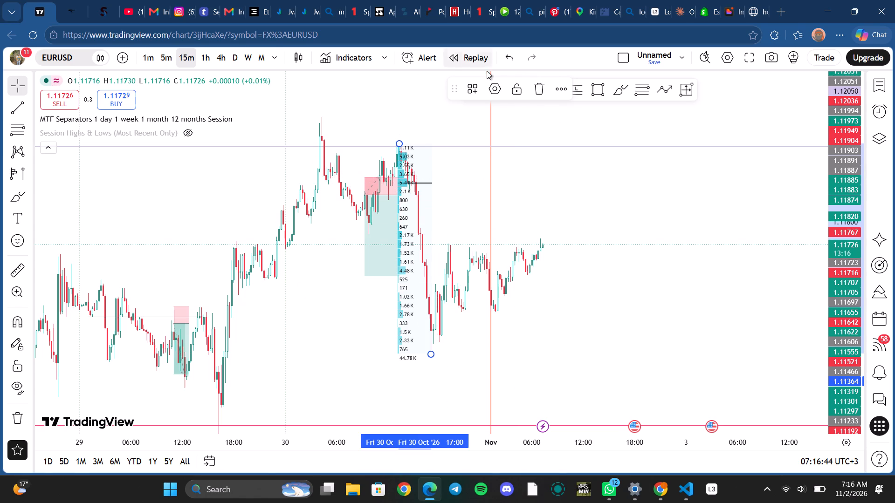
{"action": "left_click", "coordinate": [525, 124]}
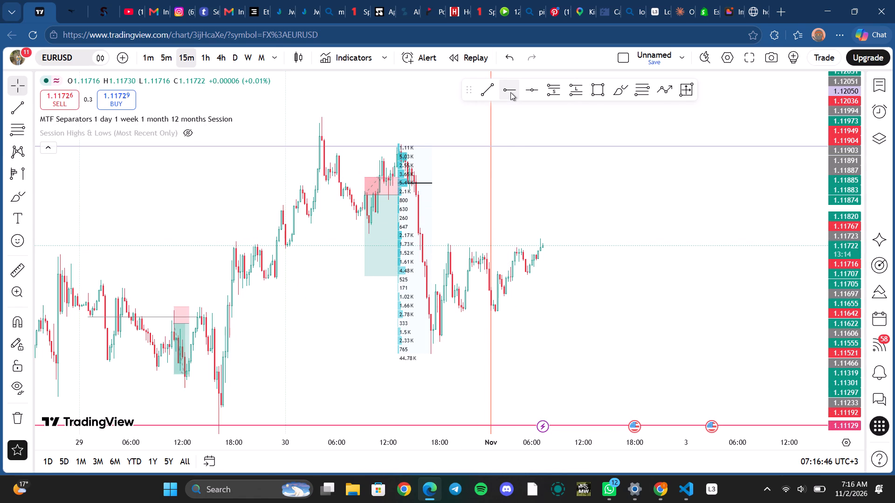
Place a horizontal ray on the volume profile's black high-volume line, at about 1.11931 starting Fri 30 Oct 15:30.
{"action": "left_click", "coordinate": [510, 92]}
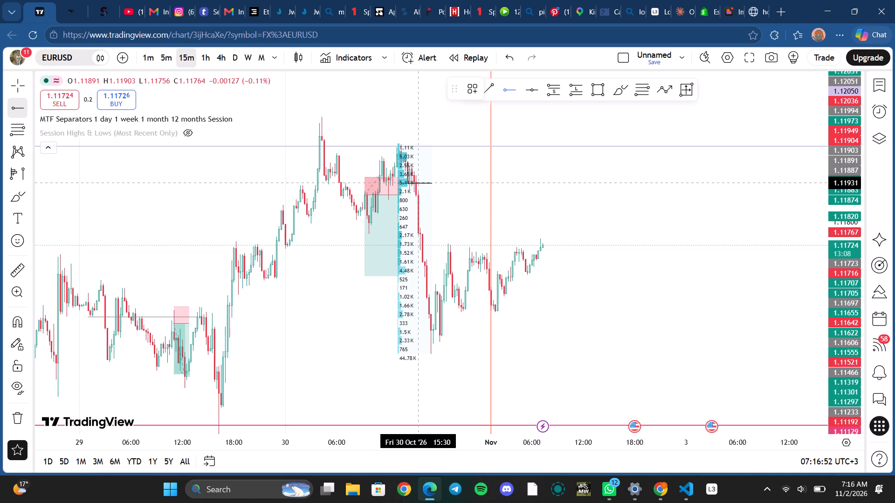
{"action": "left_click", "coordinate": [418, 183]}
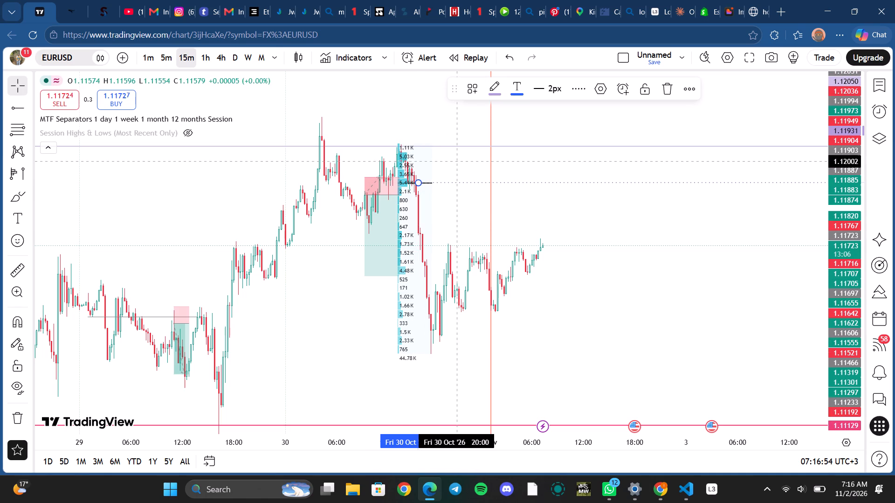
{"action": "left_click", "coordinate": [452, 168]}
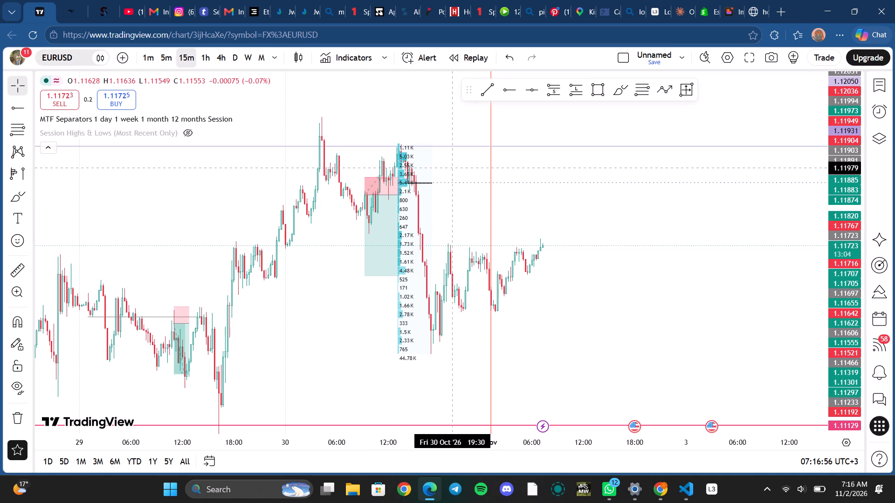
Delete the fixed range volume profile from the chart.
{"action": "left_click", "coordinate": [403, 153]}
{"action": "key", "text": "BackSpace"}
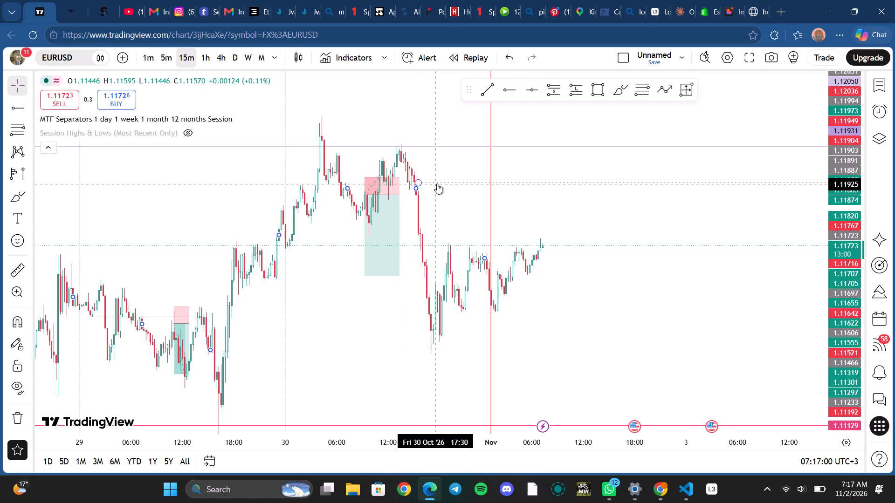
Restyle the horizontal ray at 1.11931 as a solid line with 1px thickness.
{"action": "left_click", "coordinate": [438, 183]}
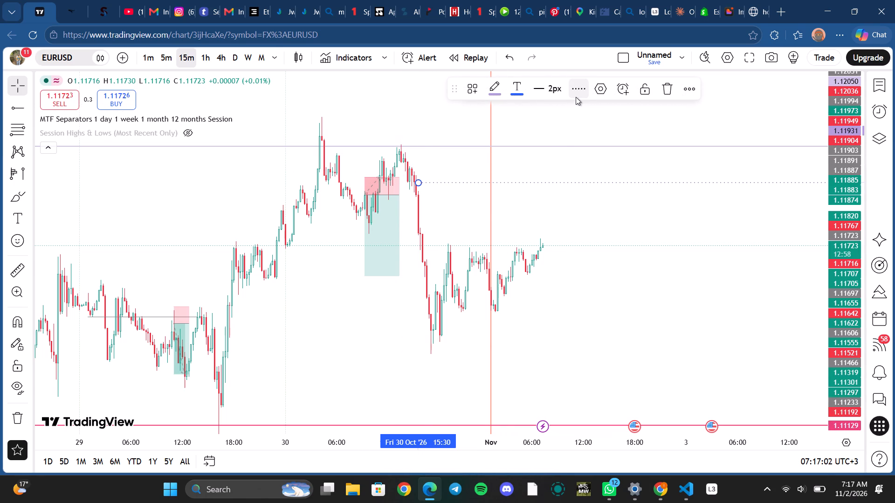
{"action": "left_click", "coordinate": [576, 97]}
{"action": "left_click", "coordinate": [584, 110]}
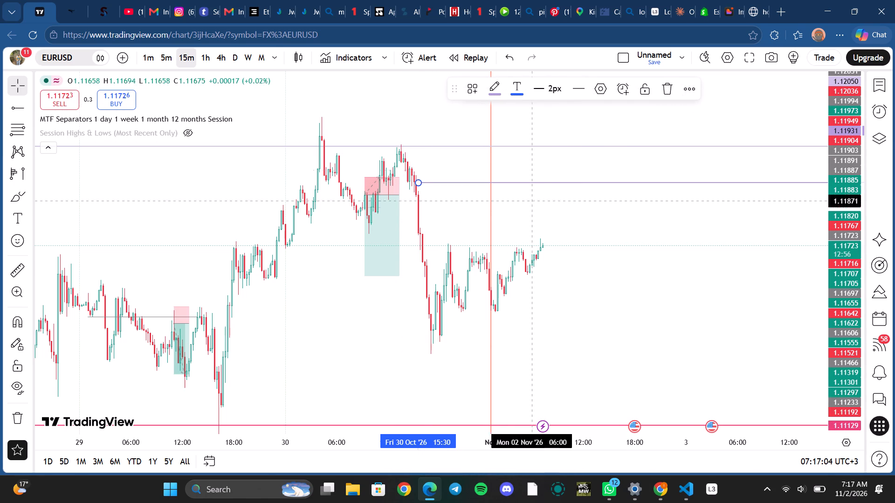
{"action": "left_click", "coordinate": [528, 209]}
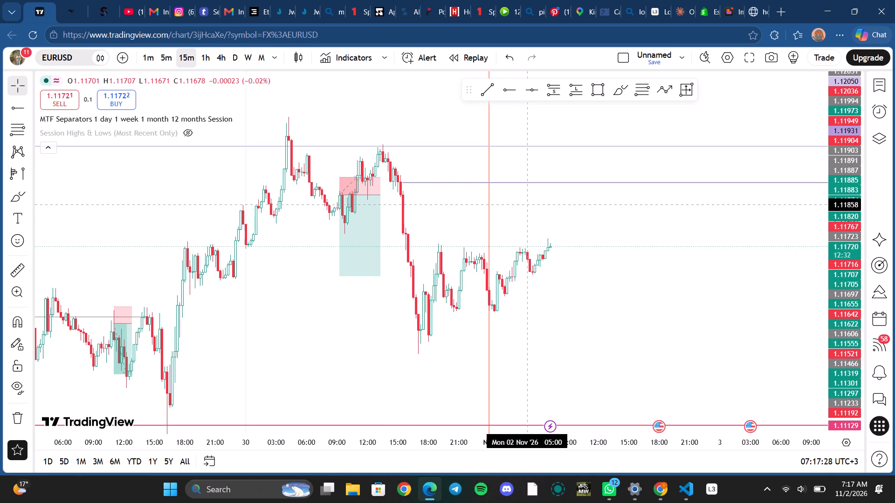
{"action": "left_click", "coordinate": [546, 184]}
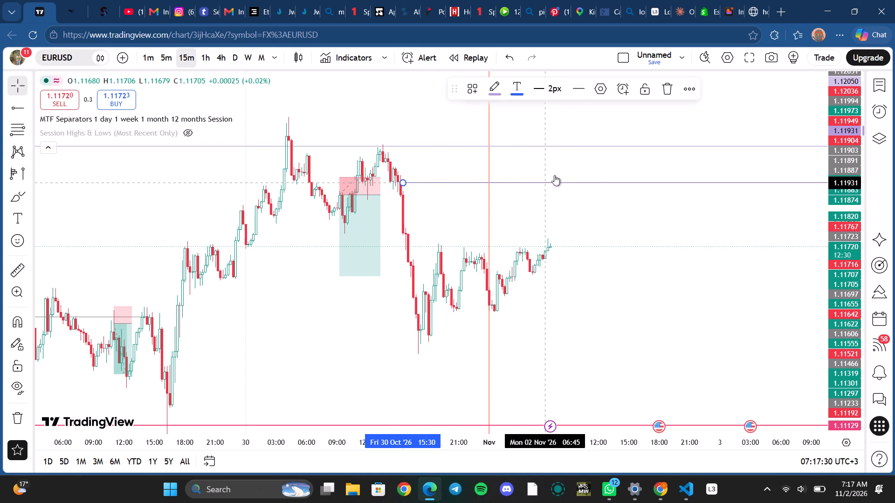
{"action": "left_click", "coordinate": [544, 88]}
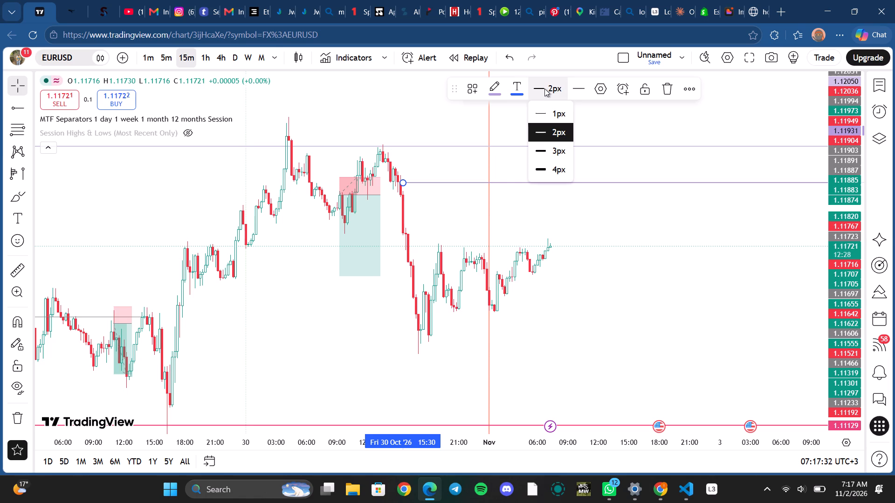
{"action": "left_click", "coordinate": [549, 109]}
{"action": "left_click", "coordinate": [541, 212]}
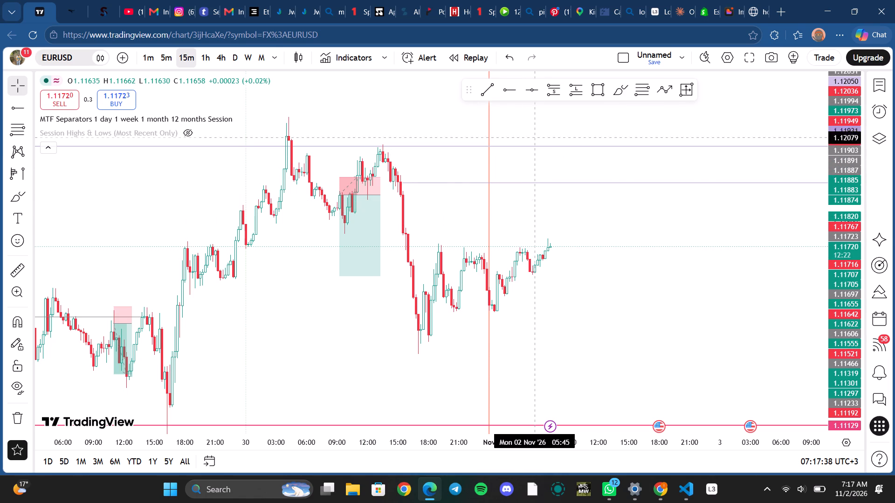
Draw a small three-point peak-shaped path across the ray, from about 1.11906 at Mon 02 Nov 04:45 to about 1.11890 at 06:00.
{"action": "left_click", "coordinate": [660, 90]}
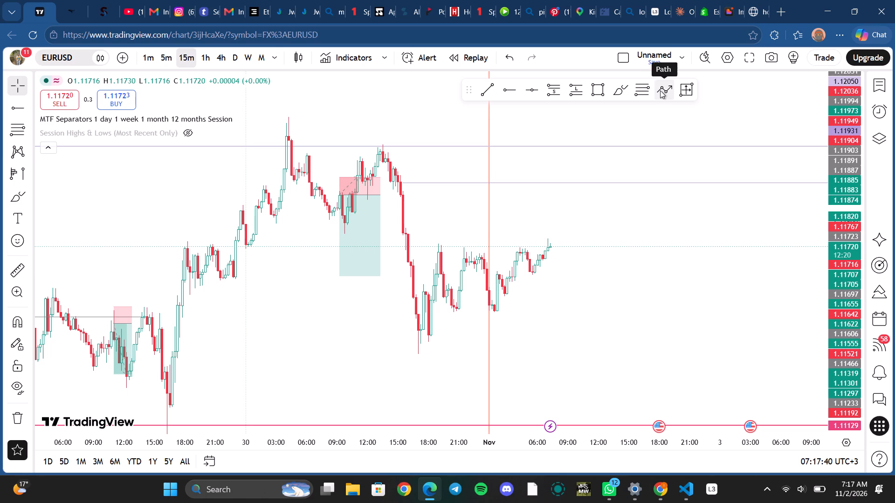
{"action": "left_click", "coordinate": [524, 190]}
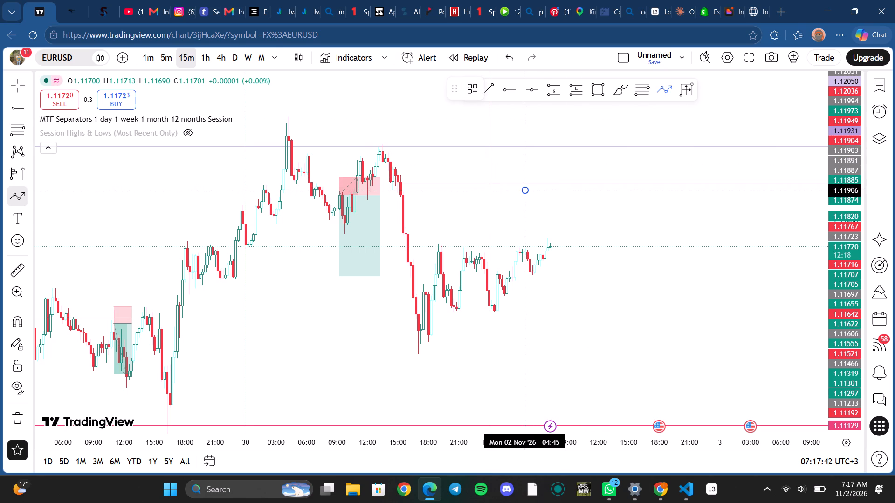
{"action": "left_click_drag", "start_coordinate": [532, 180], "coordinate": [536, 190]}
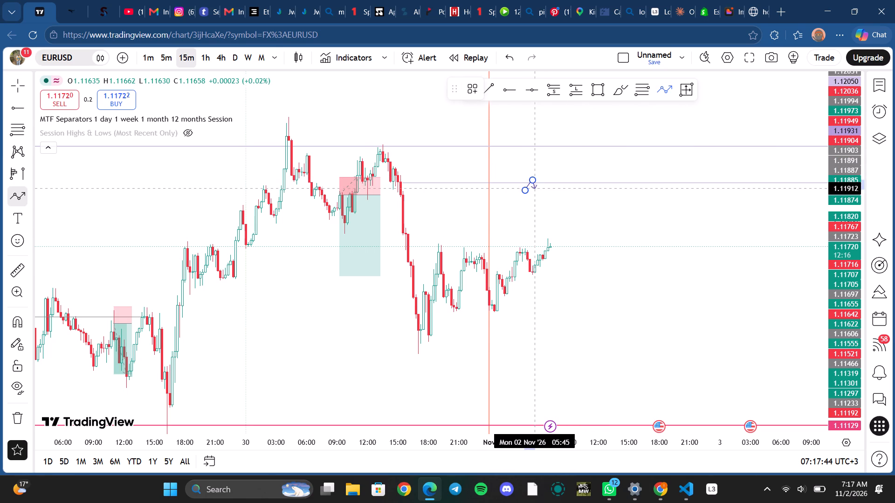
{"action": "left_click_drag", "start_coordinate": [536, 190], "coordinate": [538, 195]}
{"action": "double_click", "coordinate": [538, 195]}
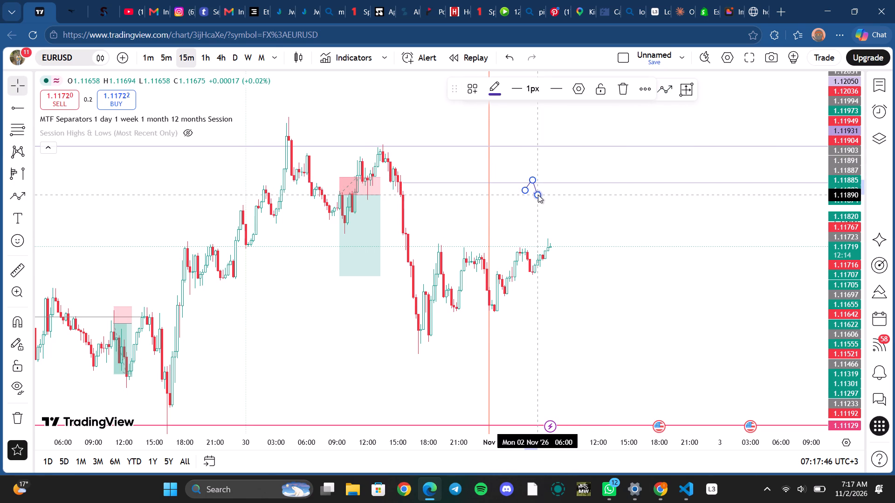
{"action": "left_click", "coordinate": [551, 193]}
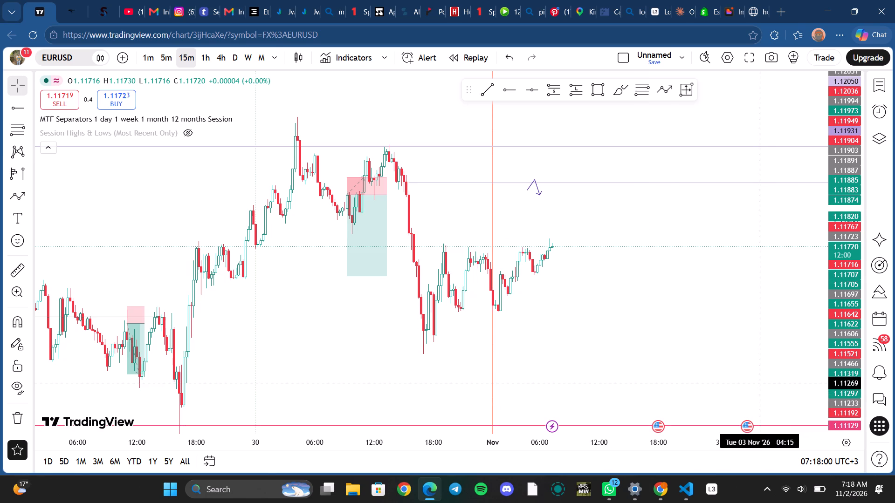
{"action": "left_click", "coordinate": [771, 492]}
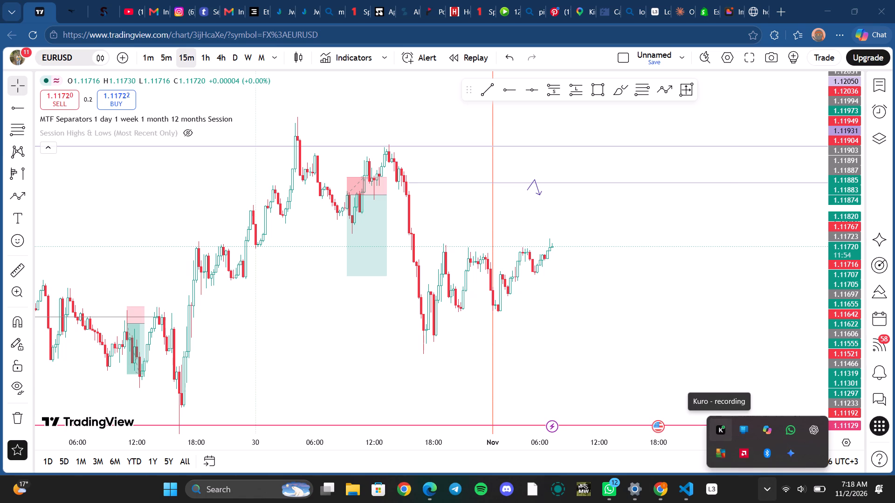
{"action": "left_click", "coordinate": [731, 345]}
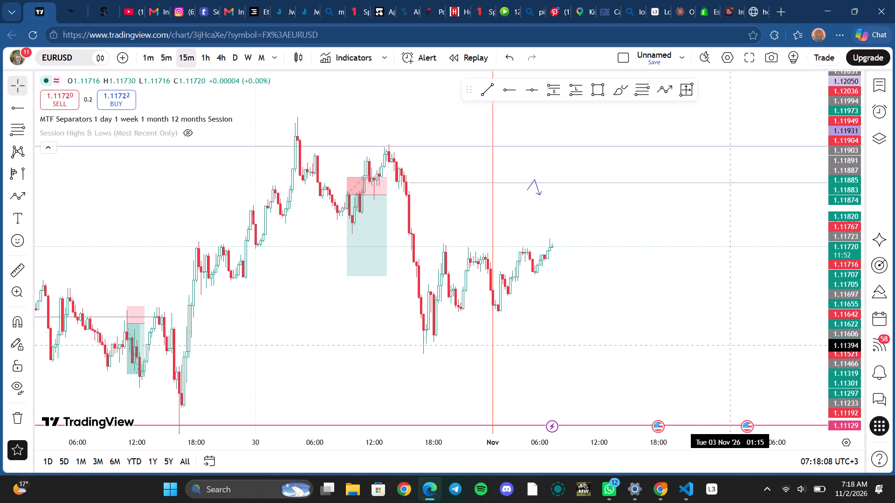
Switch the chart from EURUSD past GBPUSD to the XAUUSD symbol.
{"action": "key", "text": "Down"}
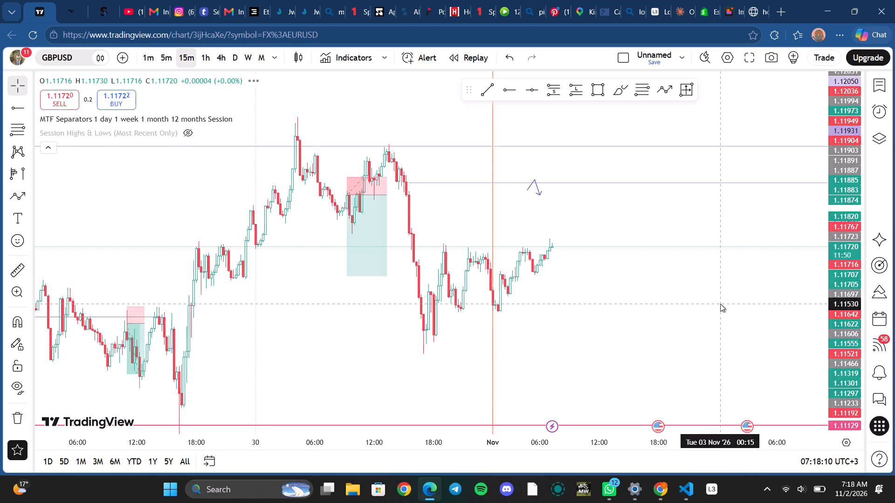
{"action": "key", "text": "Down"}
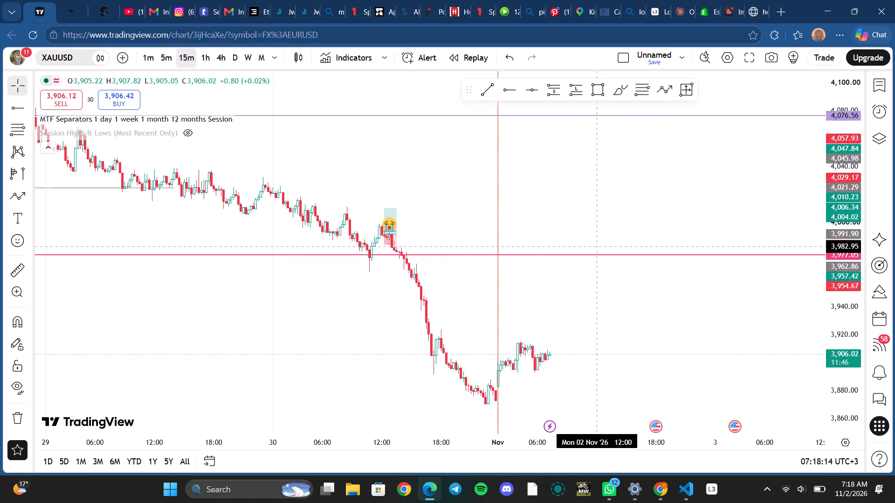
Examine XAUUSD's 15-minute price action around the late-October sell-off and the start of November, including the price levels above it.
{"action": "left_click_drag", "start_coordinate": [610, 280], "coordinate": [624, 214]}
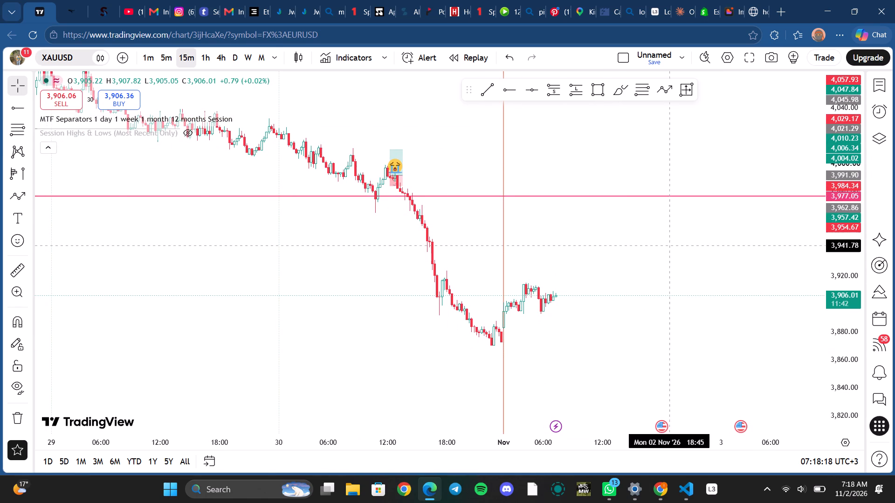
{"action": "left_click_drag", "start_coordinate": [851, 245], "coordinate": [866, 156]}
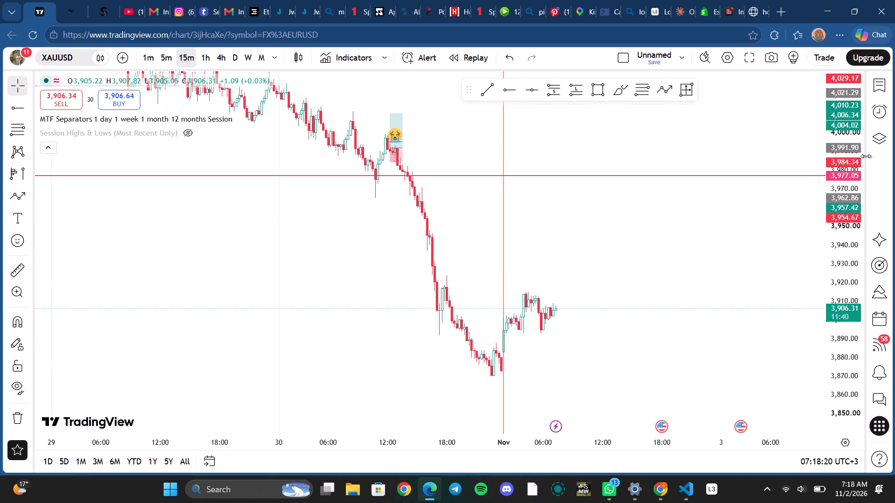
{"action": "left_click_drag", "start_coordinate": [866, 156], "coordinate": [867, 169]}
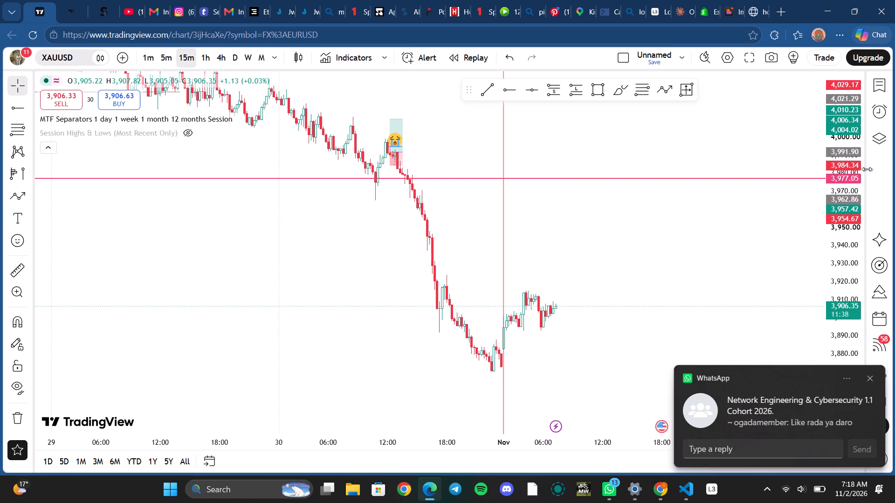
{"action": "left_click_drag", "start_coordinate": [867, 169], "coordinate": [862, 144]}
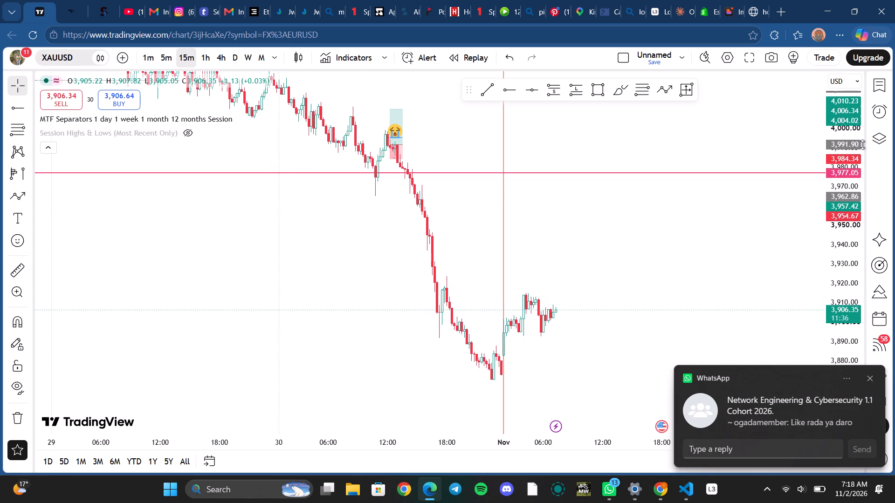
{"action": "left_click_drag", "start_coordinate": [862, 144], "coordinate": [864, 171]}
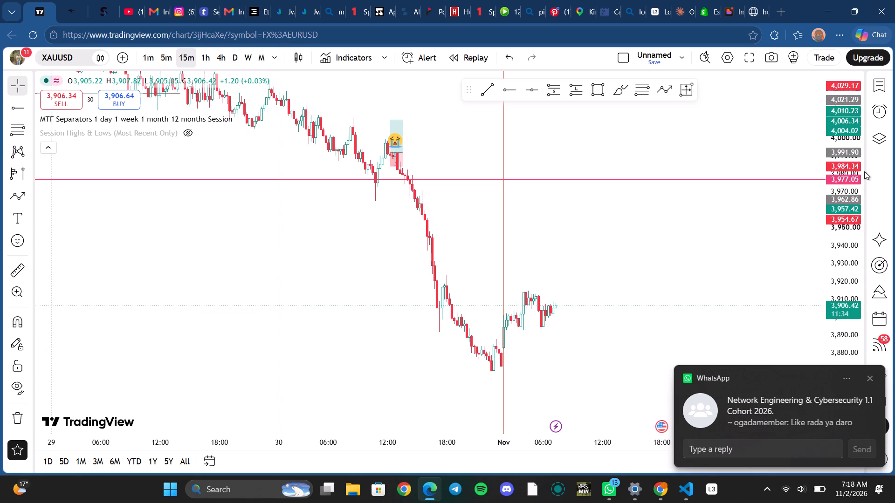
{"action": "left_click_drag", "start_coordinate": [864, 171], "coordinate": [865, 193]}
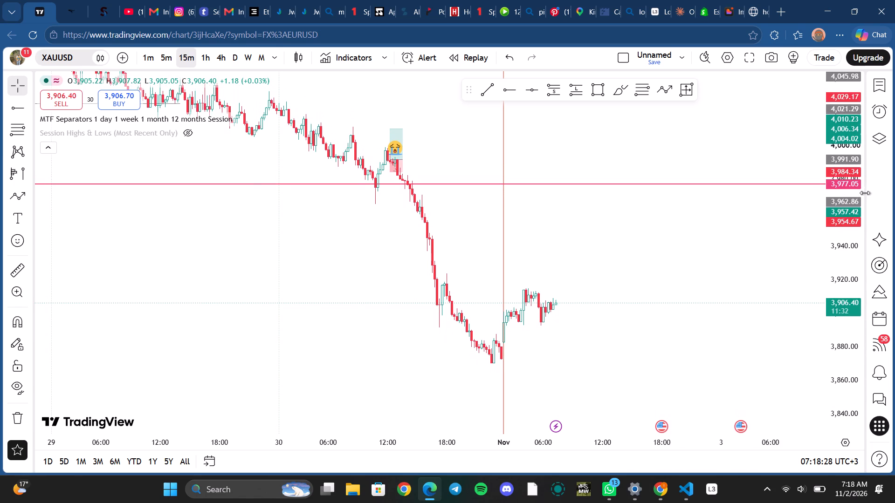
{"action": "left_click_drag", "start_coordinate": [865, 193], "coordinate": [807, 166]}
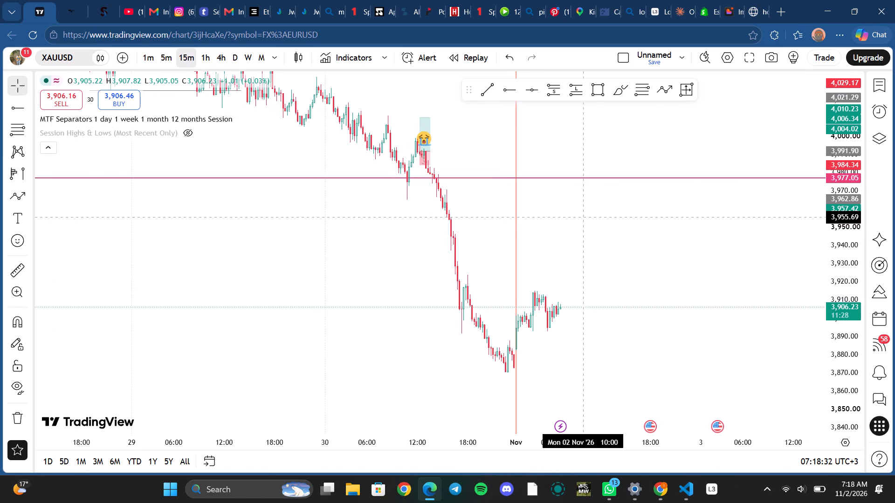
{"action": "left_click_drag", "start_coordinate": [584, 217], "coordinate": [582, 249]}
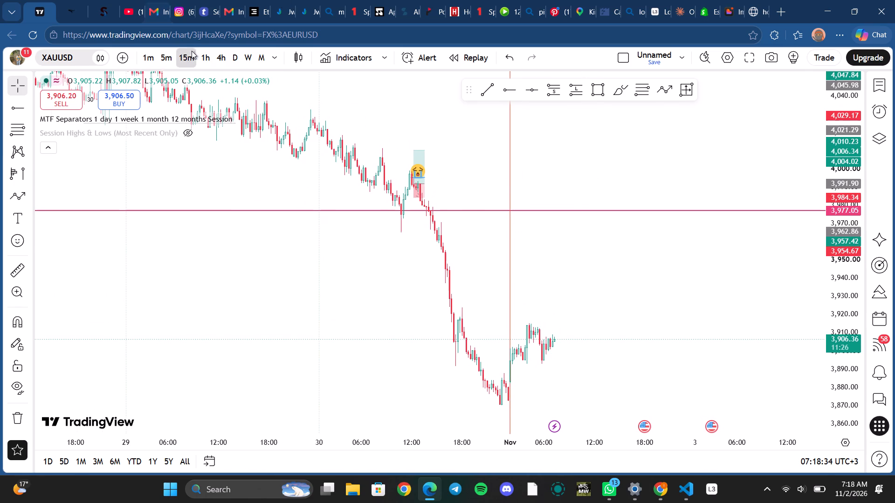
Change the XAUUSD chart to the 4-hour timeframe.
{"action": "left_click", "coordinate": [217, 62]}
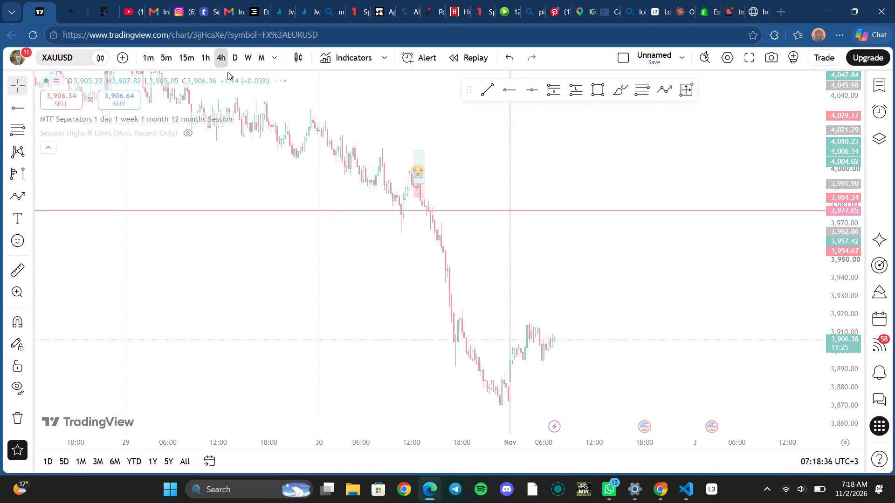
Reset the XAUUSD 4-hour chart view and examine the price structure from the October range down to the early-November low.
{"action": "right_click", "coordinate": [720, 82]}
{"action": "left_click", "coordinate": [724, 97]}
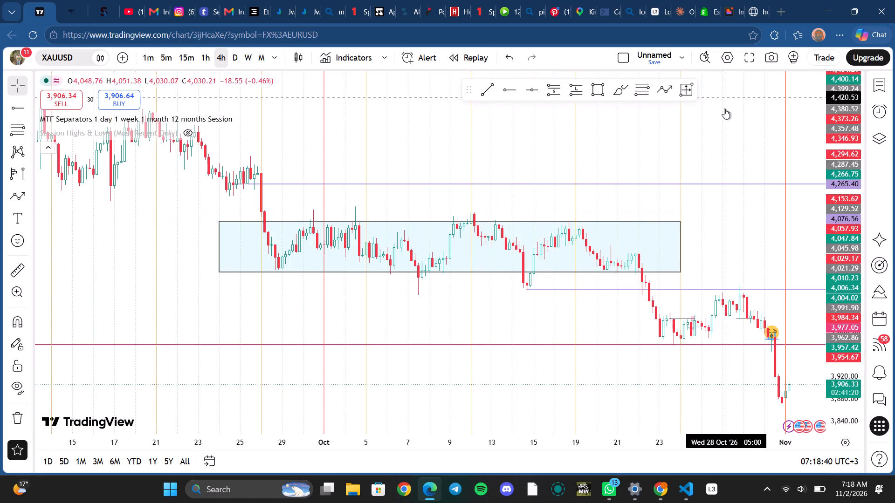
{"action": "left_click_drag", "start_coordinate": [839, 142], "coordinate": [831, 239]}
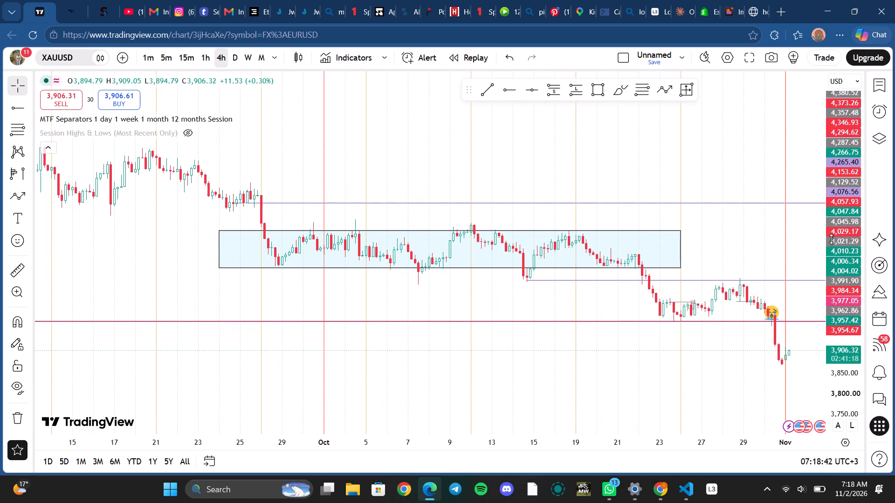
{"action": "left_click_drag", "start_coordinate": [735, 367], "coordinate": [614, 329]}
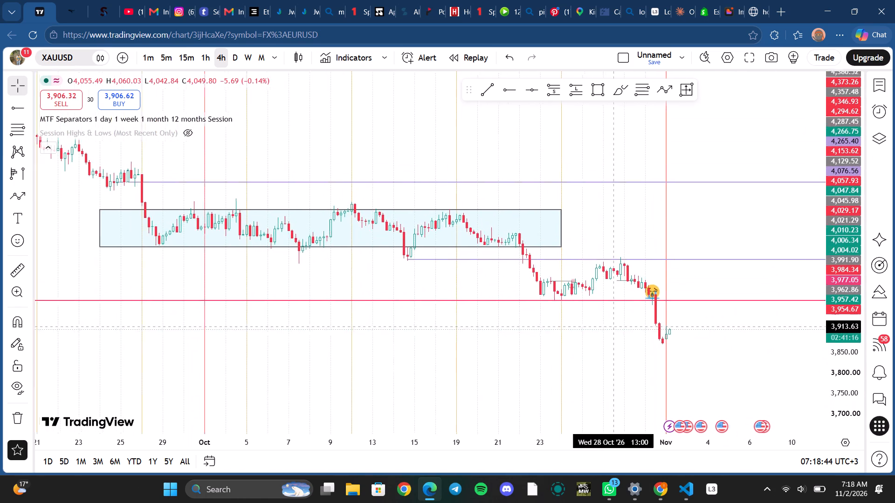
{"action": "left_click_drag", "start_coordinate": [614, 329], "coordinate": [616, 330]}
{"action": "left_click_drag", "start_coordinate": [846, 339], "coordinate": [853, 198]}
{"action": "left_click_drag", "start_coordinate": [717, 295], "coordinate": [730, 231]}
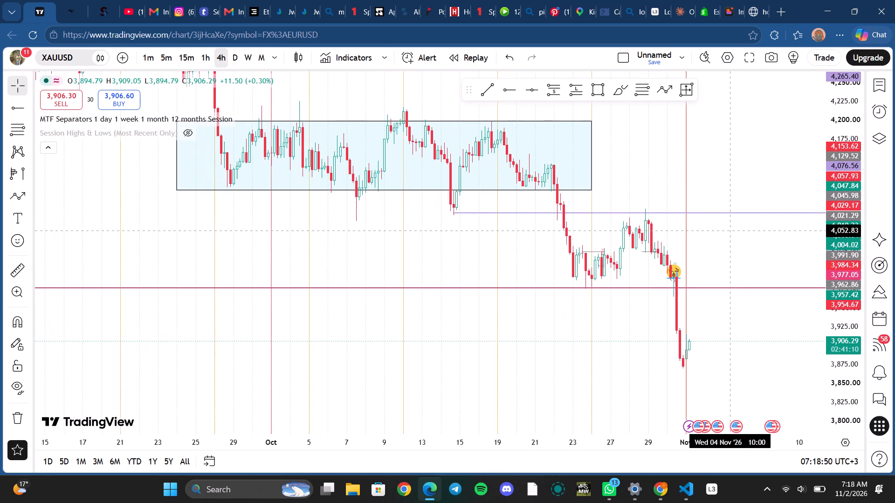
{"action": "scroll", "coordinate": [730, 231], "scroll_direction": "left", "scroll_amount": 1}
{"action": "left_click_drag", "start_coordinate": [730, 231], "coordinate": [835, 367]}
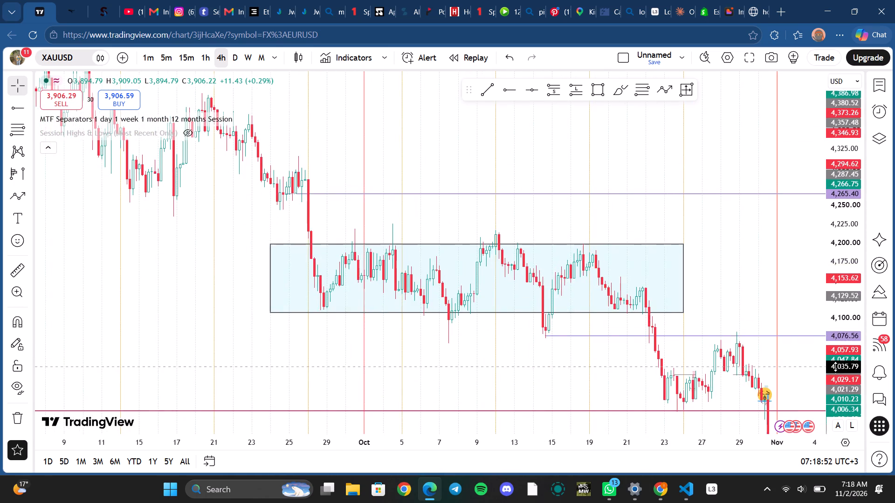
{"action": "left_click_drag", "start_coordinate": [835, 367], "coordinate": [617, 236]}
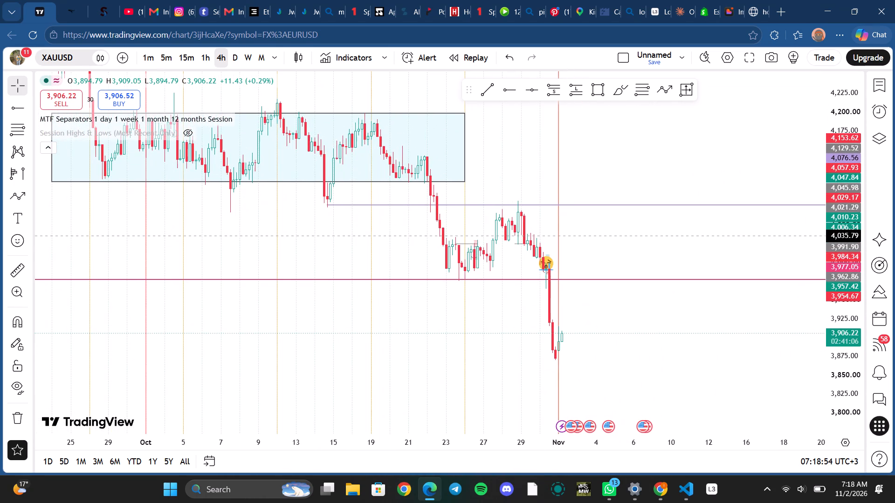
{"action": "left_click_drag", "start_coordinate": [617, 236], "coordinate": [612, 240]}
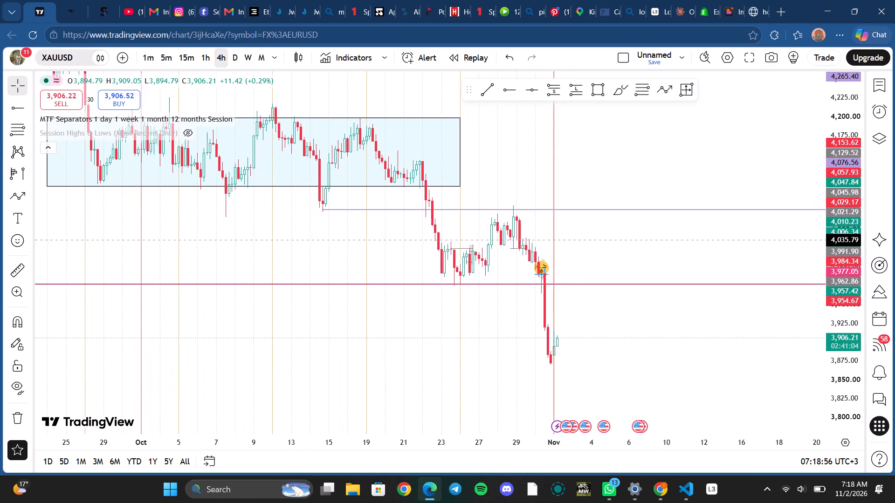
{"action": "left_click_drag", "start_coordinate": [612, 240], "coordinate": [617, 245]}
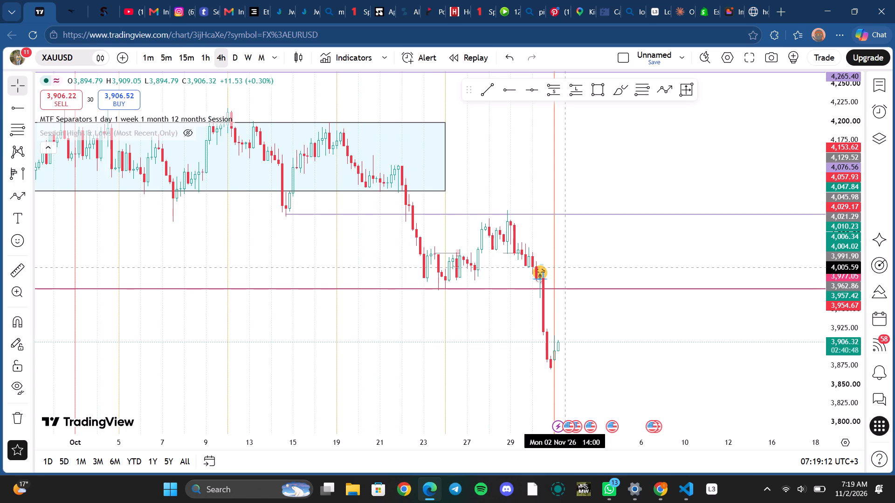
Switch XAUUSD to the 1-hour timeframe and examine the decline leading into 2 November.
{"action": "left_click", "coordinate": [207, 56]}
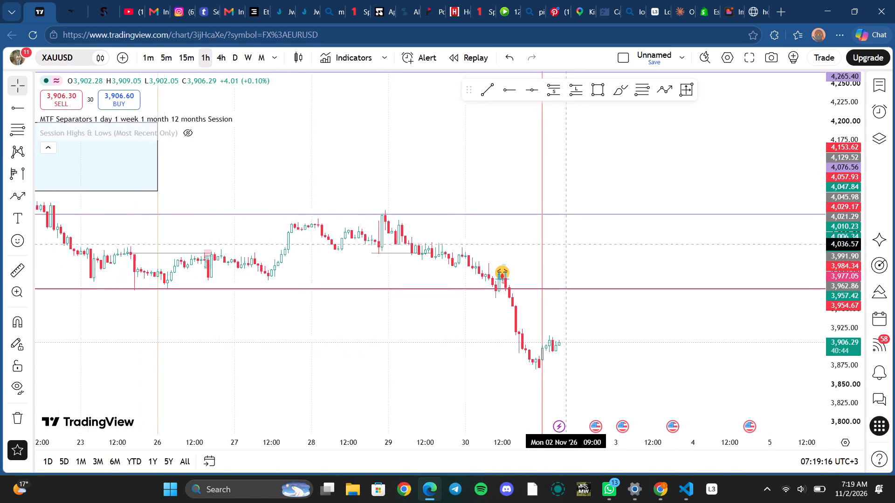
{"action": "left_click_drag", "start_coordinate": [566, 244], "coordinate": [643, 184]}
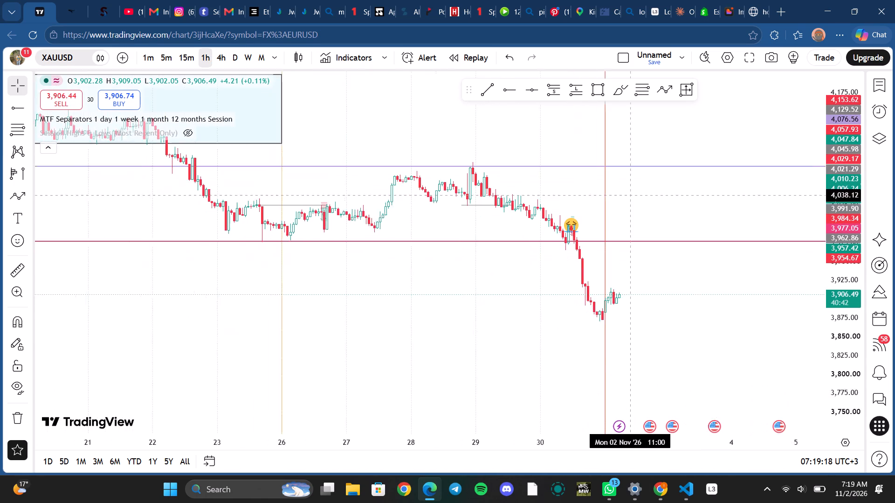
{"action": "left_click_drag", "start_coordinate": [643, 184], "coordinate": [635, 197]}
{"action": "left_click_drag", "start_coordinate": [524, 298], "coordinate": [538, 326]}
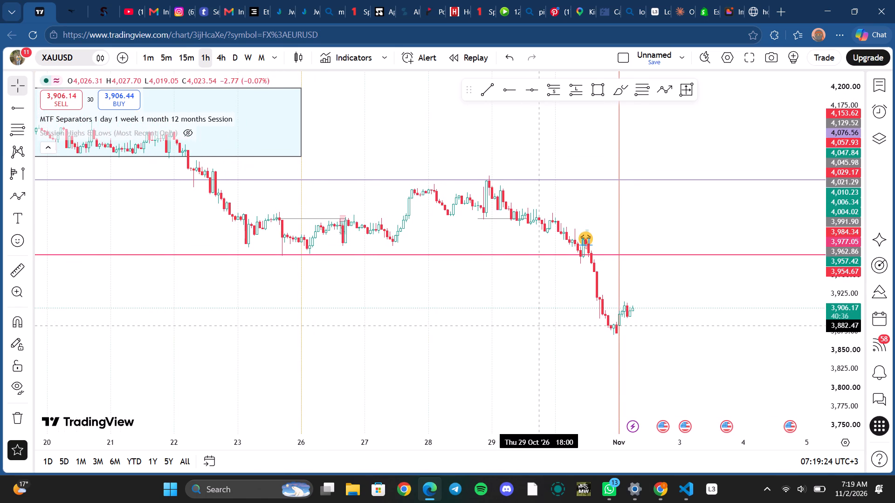
{"action": "left_click_drag", "start_coordinate": [545, 299], "coordinate": [551, 354]}
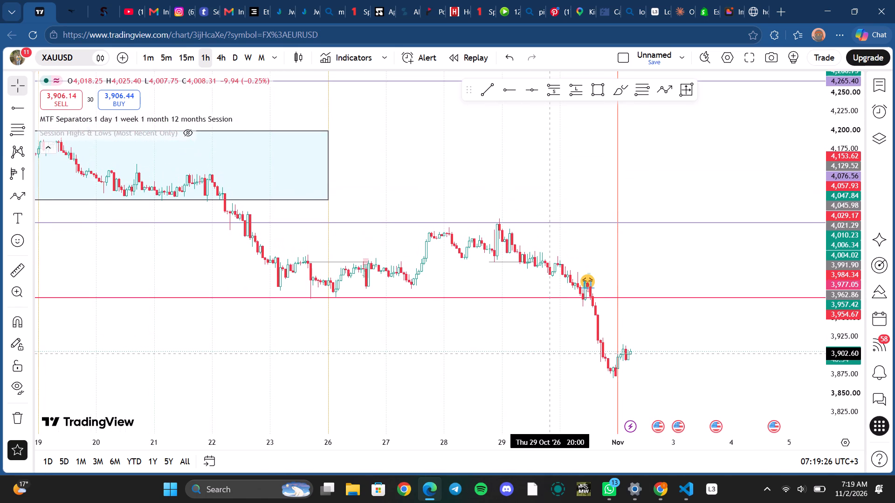
{"action": "left_click_drag", "start_coordinate": [551, 354], "coordinate": [551, 353]}
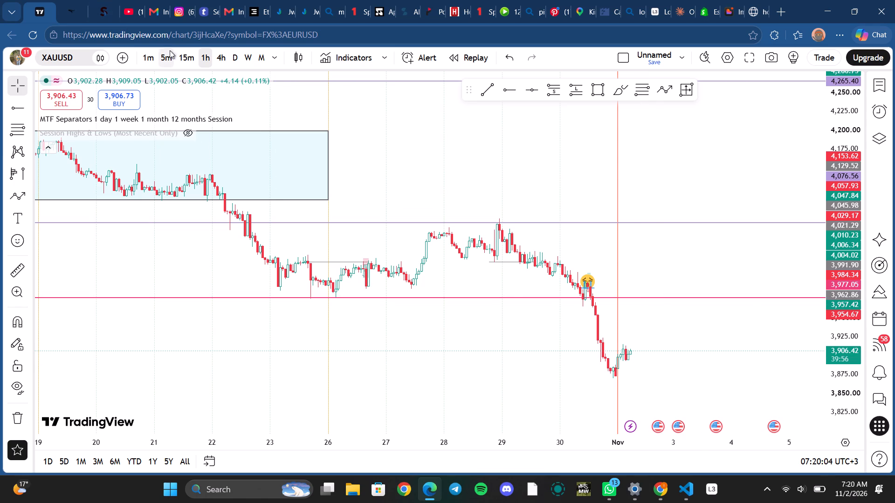
Switch XAUUSD to the 15-minute timeframe and frame the 30 October decline together with the 2 November price action.
{"action": "left_click", "coordinate": [185, 54]}
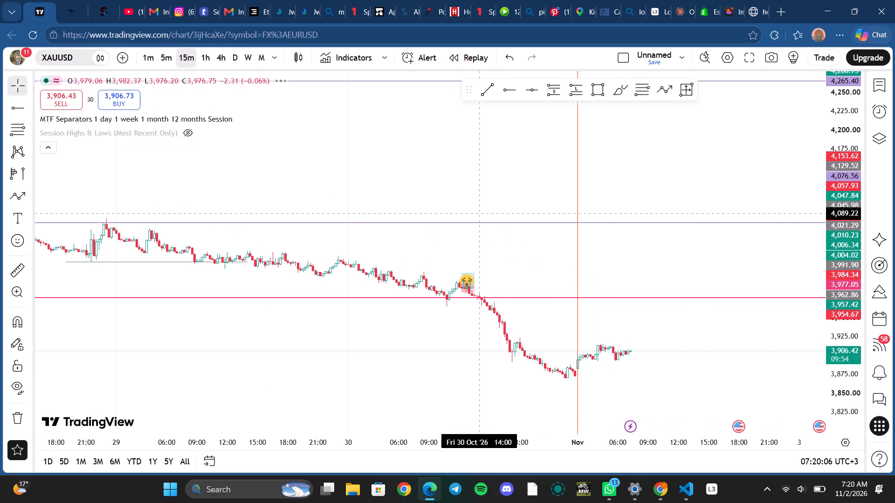
{"action": "left_click_drag", "start_coordinate": [842, 274], "coordinate": [833, 114]}
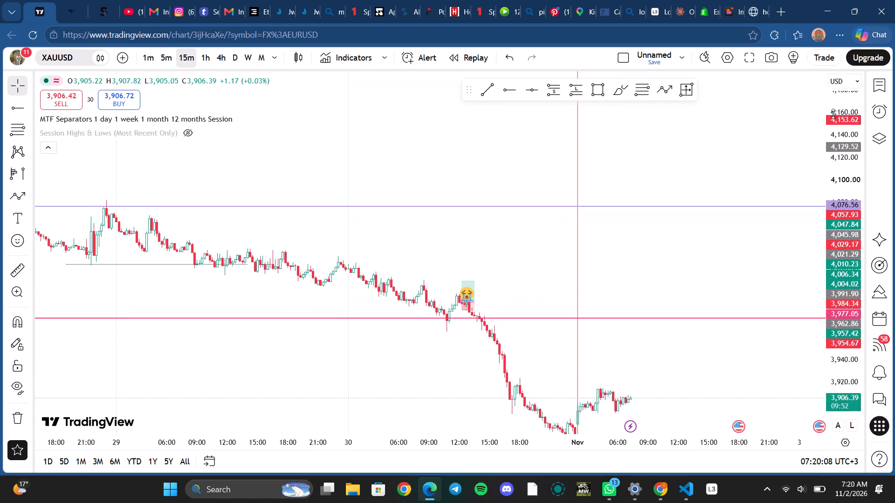
{"action": "left_click_drag", "start_coordinate": [833, 114], "coordinate": [830, 110]}
{"action": "left_click_drag", "start_coordinate": [661, 224], "coordinate": [668, 119]}
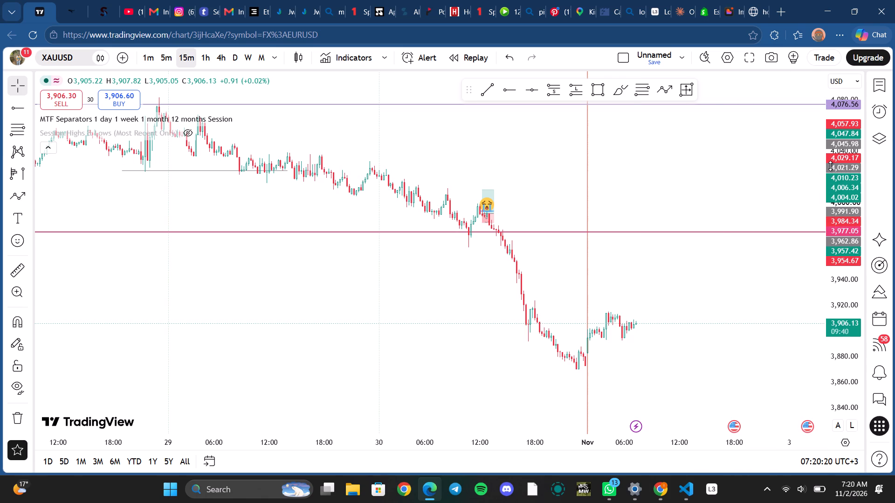
{"action": "left_click_drag", "start_coordinate": [830, 166], "coordinate": [831, 198]}
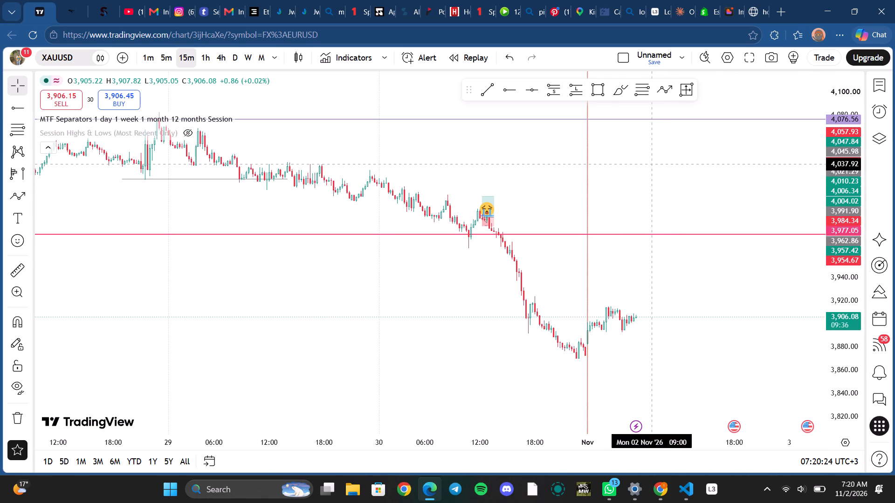
{"action": "left_click_drag", "start_coordinate": [834, 299], "coordinate": [844, 144]}
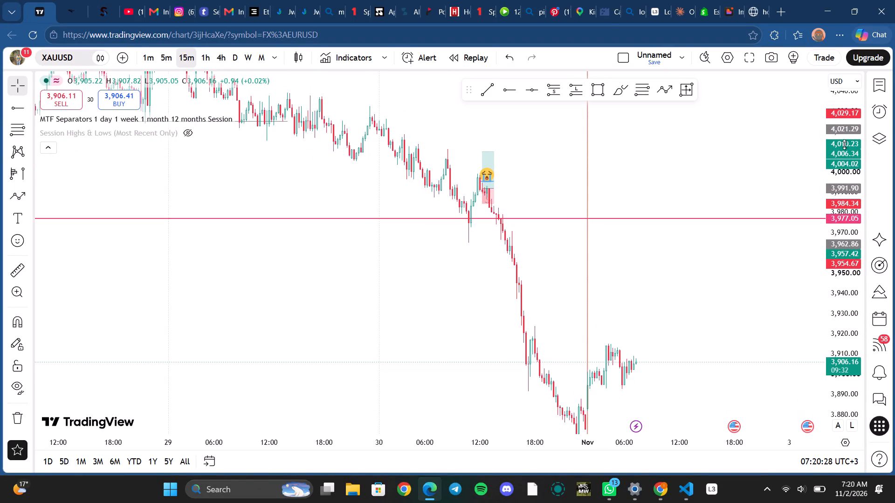
{"action": "left_click_drag", "start_coordinate": [844, 144], "coordinate": [844, 163]}
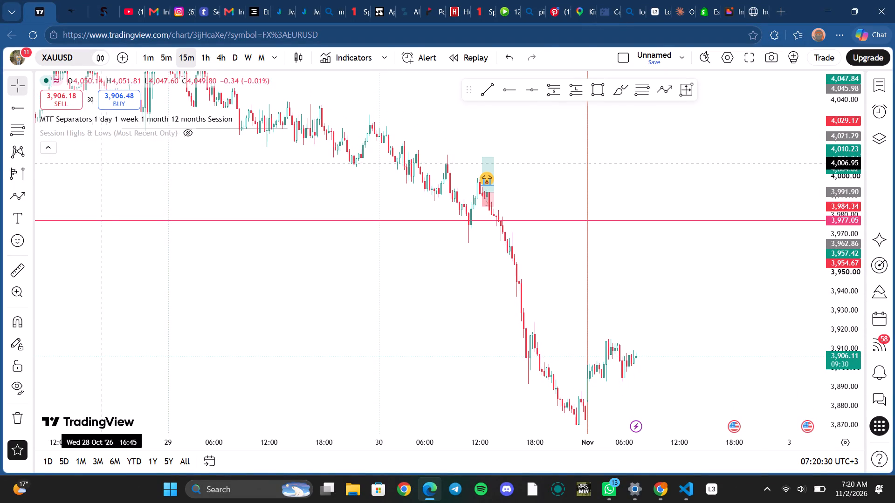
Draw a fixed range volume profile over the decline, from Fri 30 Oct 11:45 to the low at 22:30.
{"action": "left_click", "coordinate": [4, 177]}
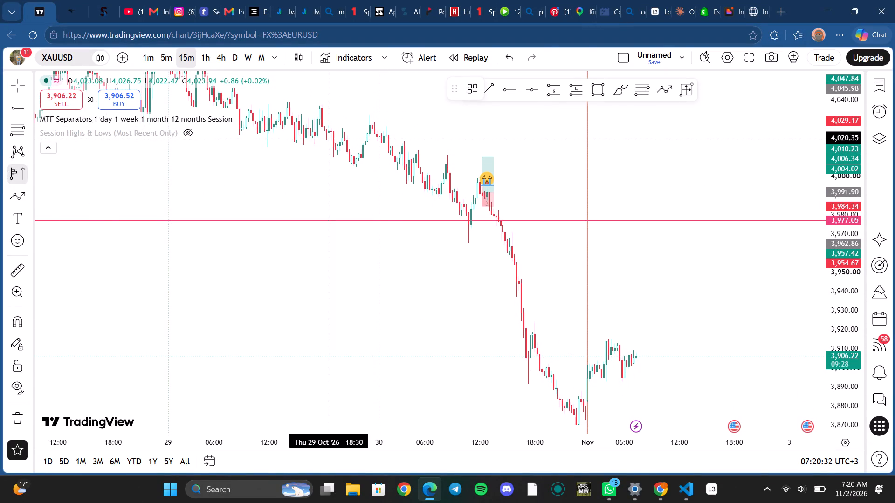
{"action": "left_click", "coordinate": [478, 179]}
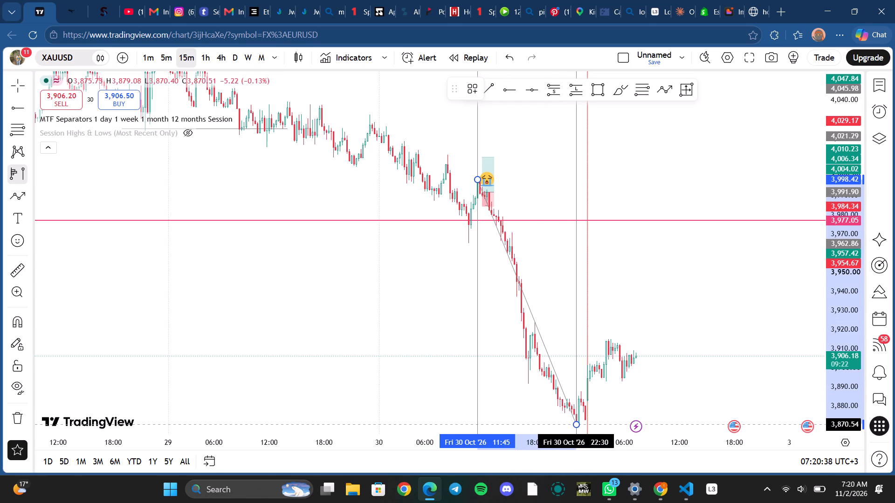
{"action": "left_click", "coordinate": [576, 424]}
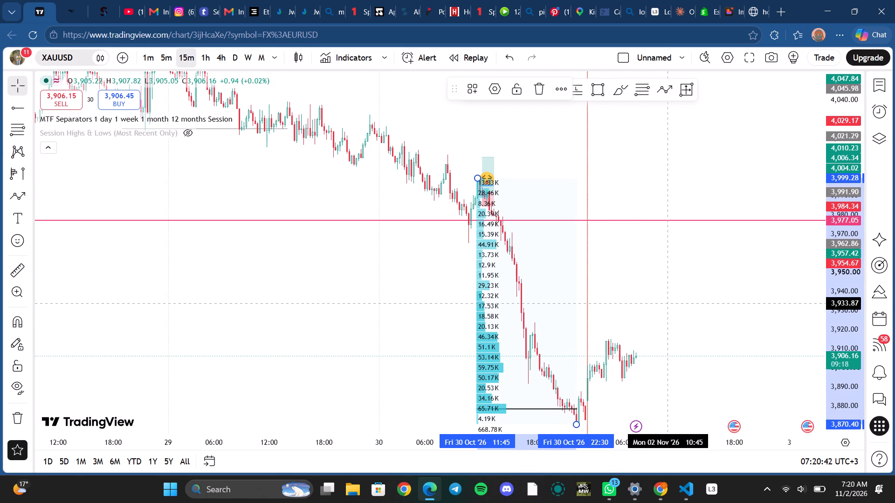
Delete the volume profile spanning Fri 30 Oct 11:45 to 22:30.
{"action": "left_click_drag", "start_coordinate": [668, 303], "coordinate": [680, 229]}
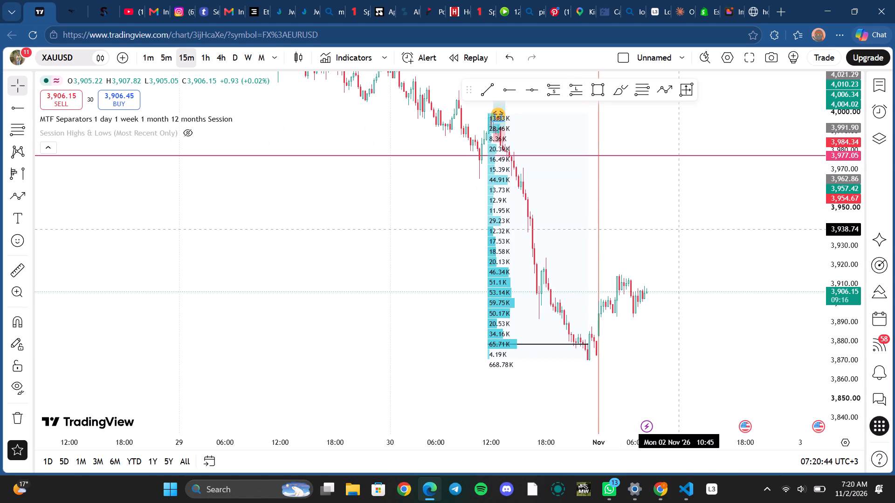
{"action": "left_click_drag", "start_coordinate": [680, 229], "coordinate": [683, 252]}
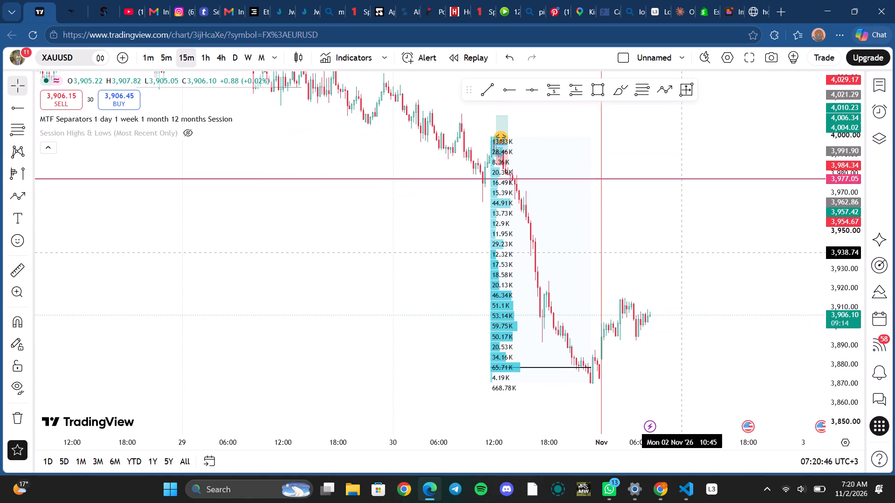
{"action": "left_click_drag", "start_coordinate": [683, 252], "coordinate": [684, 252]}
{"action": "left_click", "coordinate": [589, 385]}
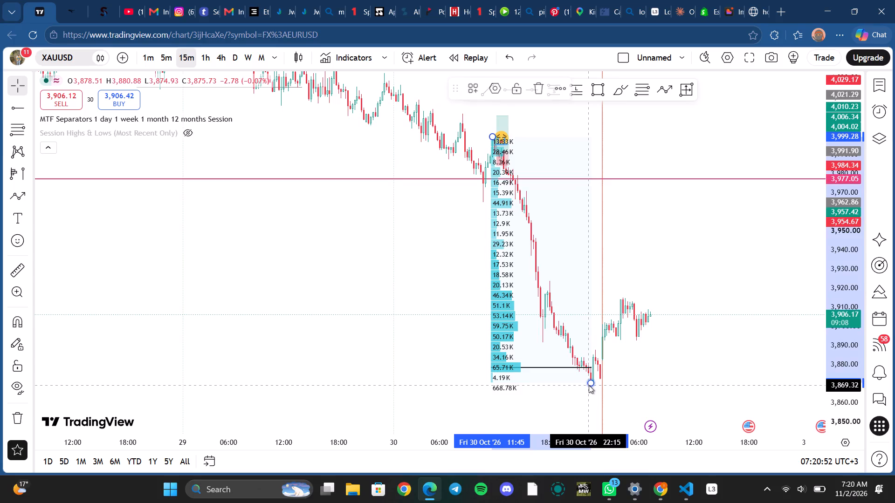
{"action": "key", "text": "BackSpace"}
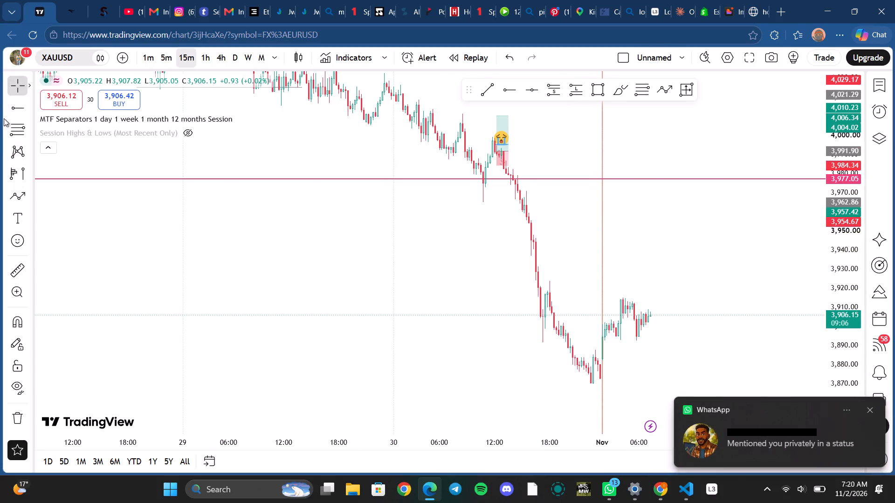
Draw a fixed range volume profile from the emoji-marked high at Fri 30 Oct 12:45 to the vertical separator at the start of November.
{"action": "left_click", "coordinate": [14, 184]}
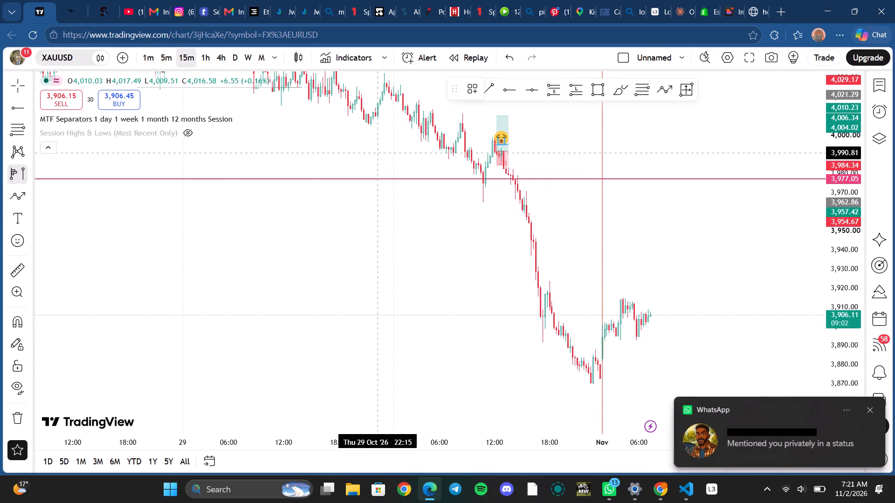
{"action": "left_click", "coordinate": [502, 141]}
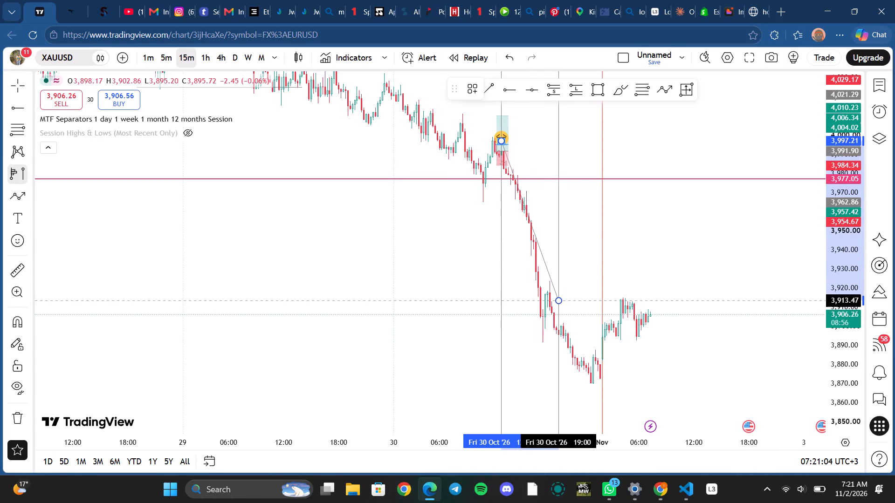
{"action": "left_click", "coordinate": [603, 257]}
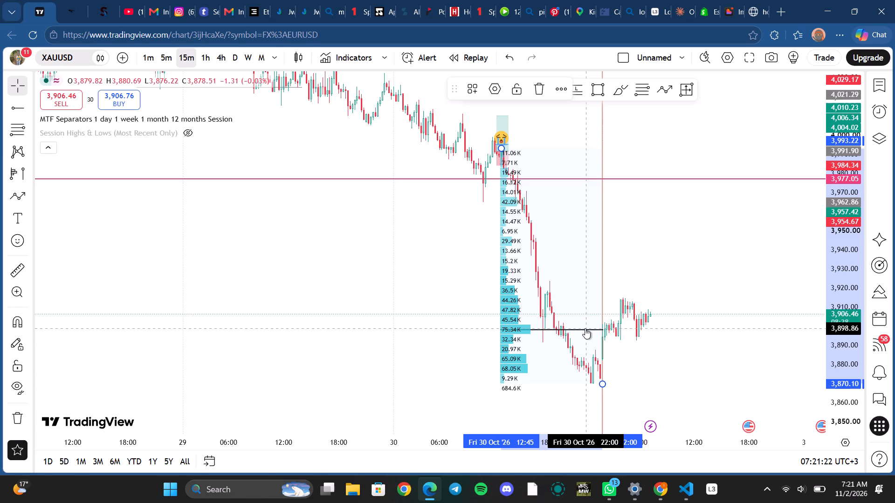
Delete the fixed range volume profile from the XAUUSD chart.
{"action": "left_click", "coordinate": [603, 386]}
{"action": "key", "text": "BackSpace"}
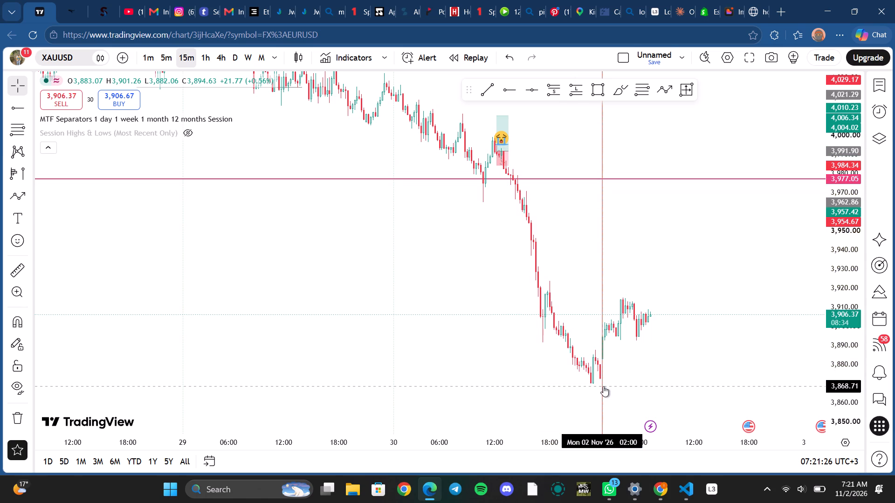
Switch the XAUUSD chart to the 5-minute timeframe.
{"action": "left_click_drag", "start_coordinate": [847, 184], "coordinate": [831, 248]}
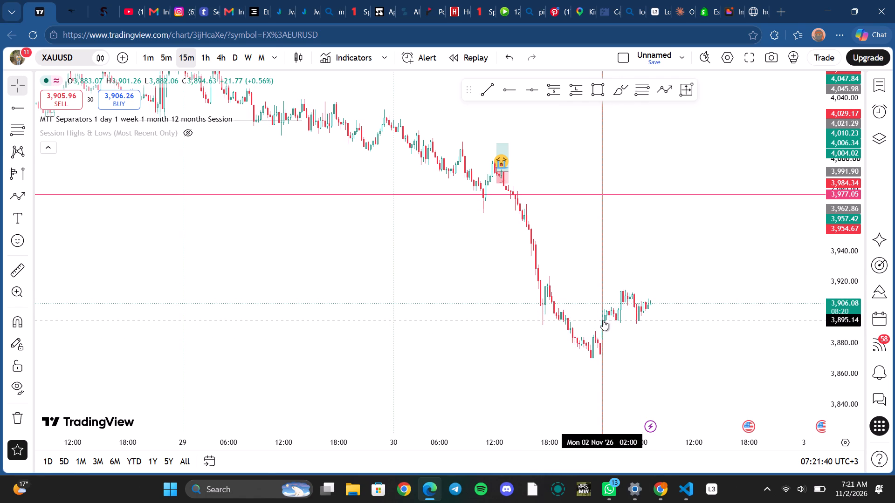
{"action": "left_click", "coordinate": [603, 320]}
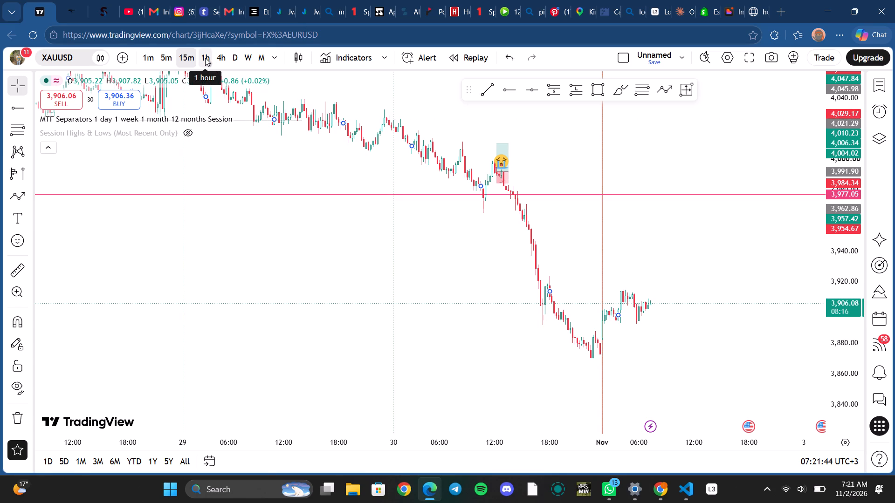
{"action": "left_click", "coordinate": [166, 57]}
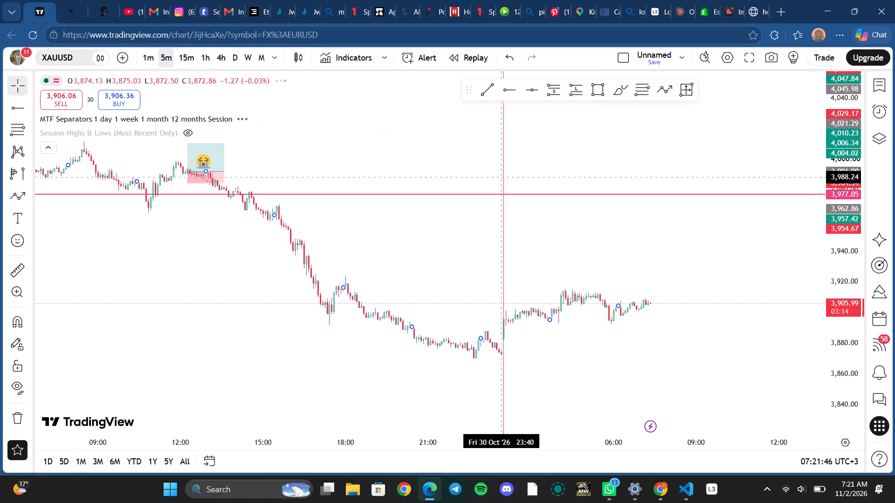
{"action": "left_click", "coordinate": [671, 311]}
Draw a horizontal trendline at about 3,915.32 along the 2 November high, from Mon 02 Nov 04:00 to beyond the latest candles.
{"action": "left_click_drag", "start_coordinate": [855, 333], "coordinate": [844, 283]}
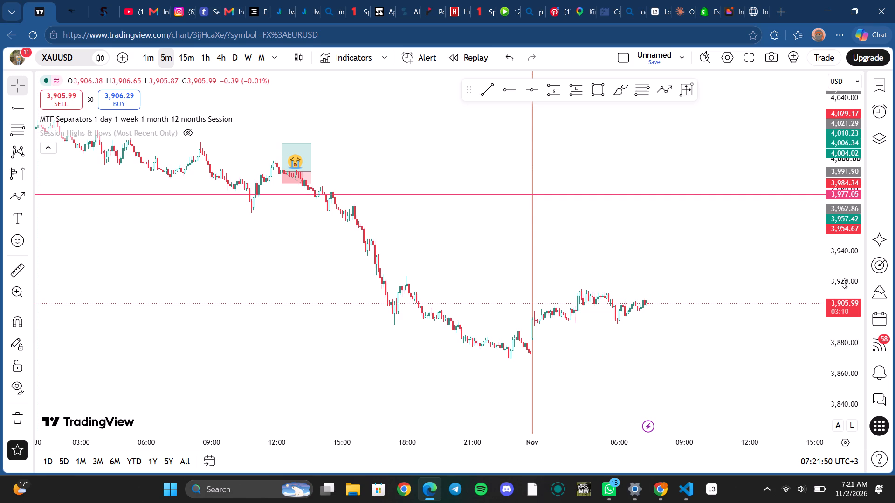
{"action": "left_click_drag", "start_coordinate": [844, 283], "coordinate": [822, 206]}
{"action": "left_click_drag", "start_coordinate": [630, 206], "coordinate": [614, 86]}
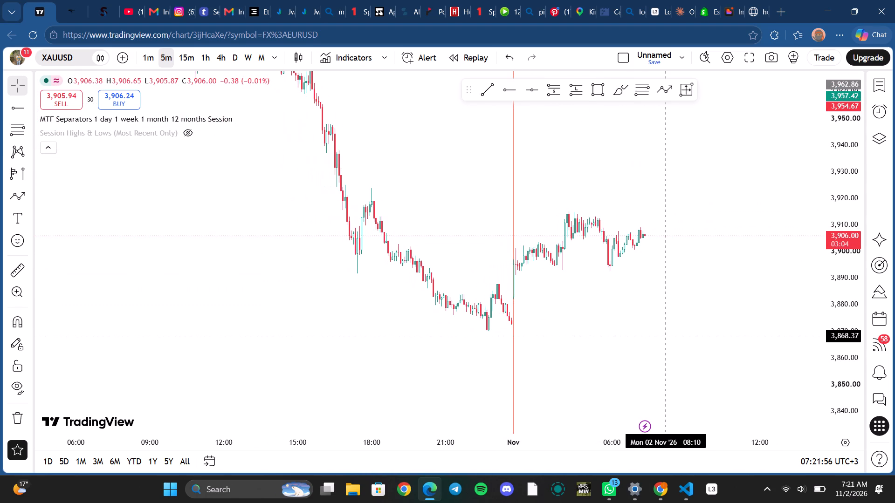
{"action": "left_click_drag", "start_coordinate": [852, 193], "coordinate": [861, 256]}
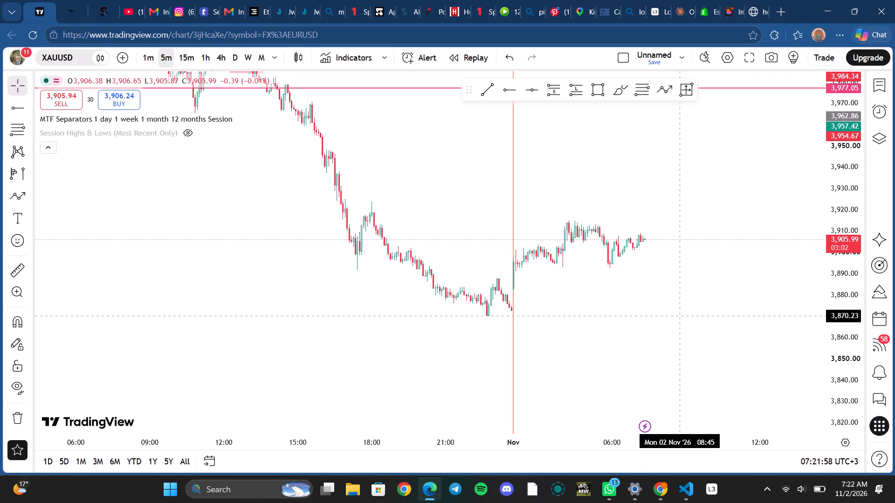
{"action": "left_click_drag", "start_coordinate": [679, 316], "coordinate": [678, 392]}
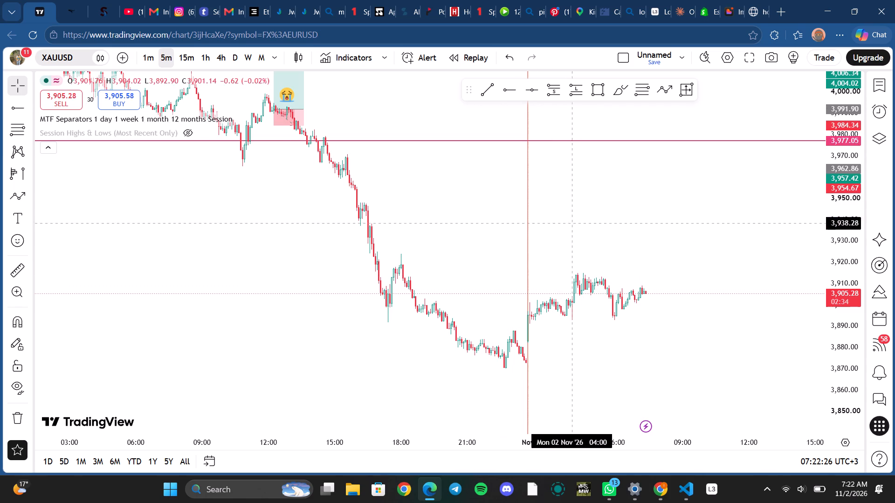
{"action": "left_click", "coordinate": [495, 93]}
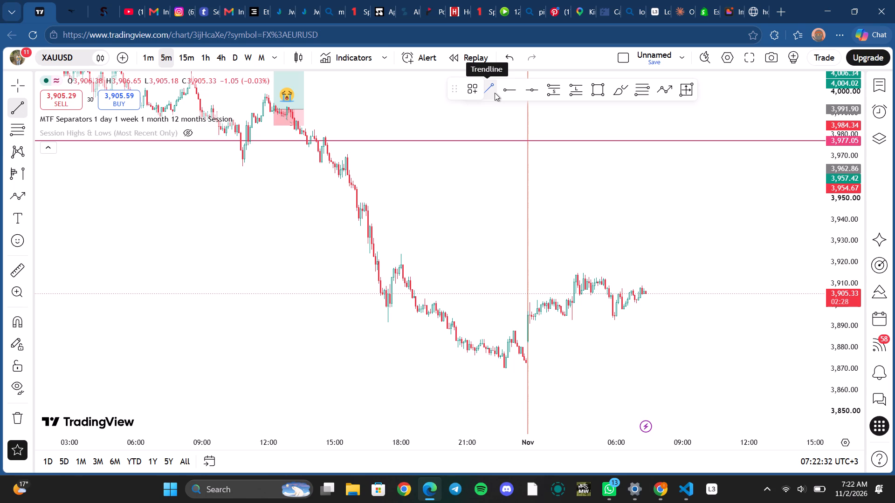
{"action": "left_click", "coordinate": [573, 272], "text": "shift"}
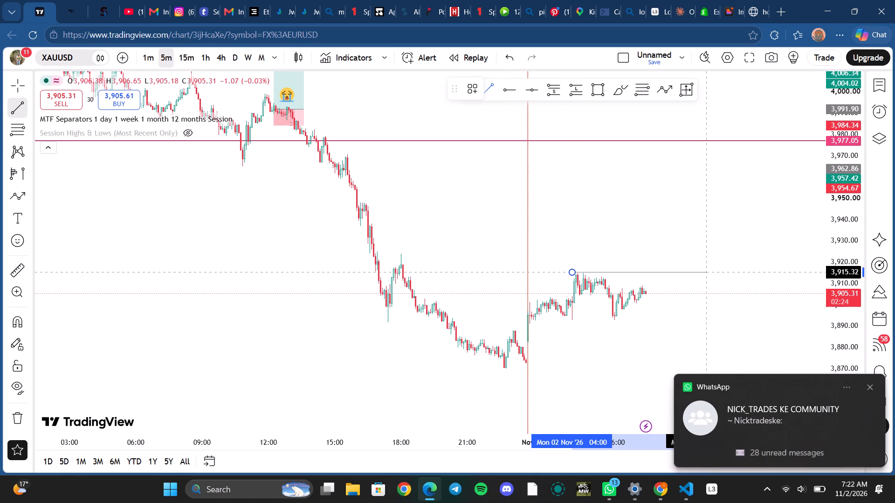
{"action": "left_click", "coordinate": [707, 275], "text": "shift"}
{"action": "double_click", "coordinate": [707, 275], "text": "shift"}
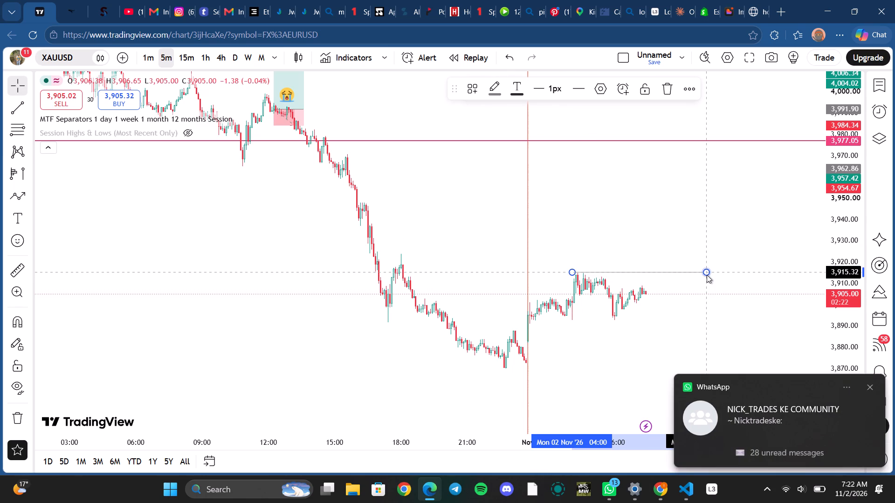
{"action": "left_click", "coordinate": [705, 251]}
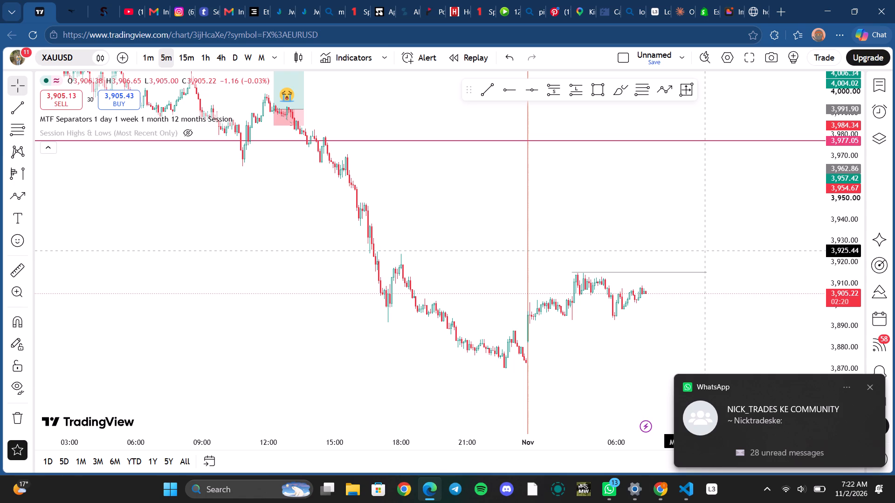
{"action": "left_click", "coordinate": [617, 253]}
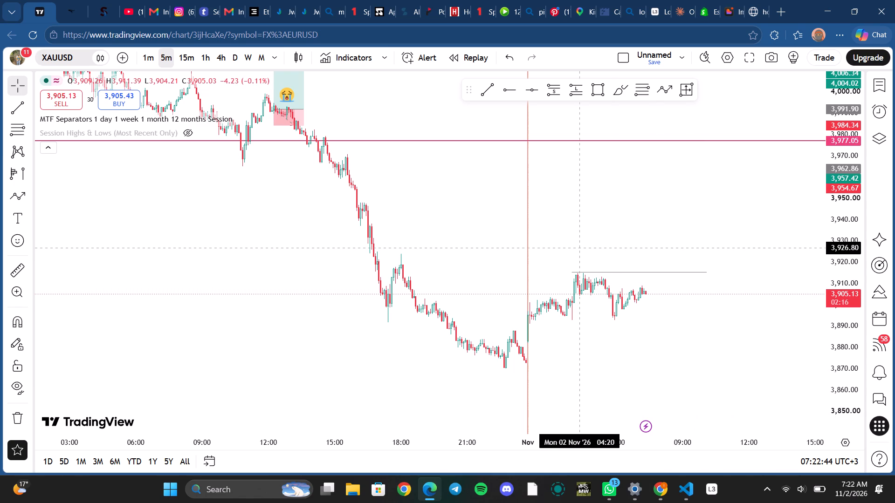
Open the symbol search with an empty query.
{"action": "key", "text": "t"}
{"action": "key", "text": "BackSpace"}
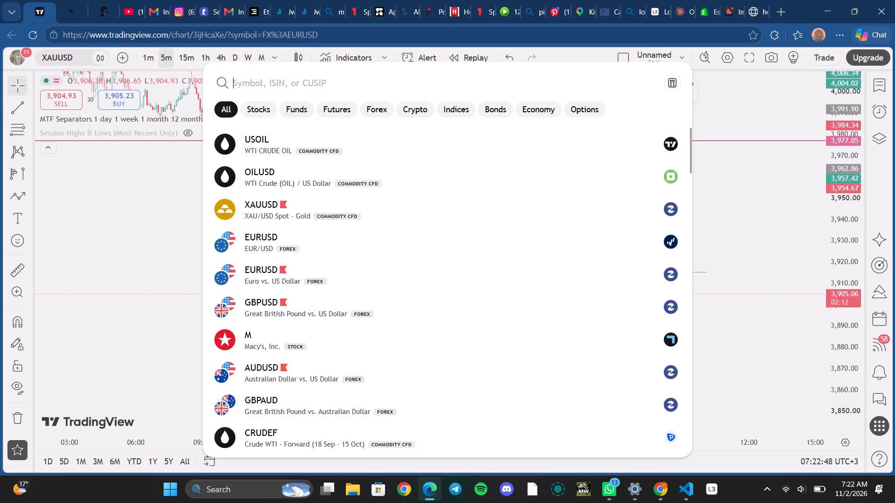
Close the symbol search without choosing a symbol, returning to the XAUUSD chart.
{"action": "left_click", "coordinate": [748, 244]}
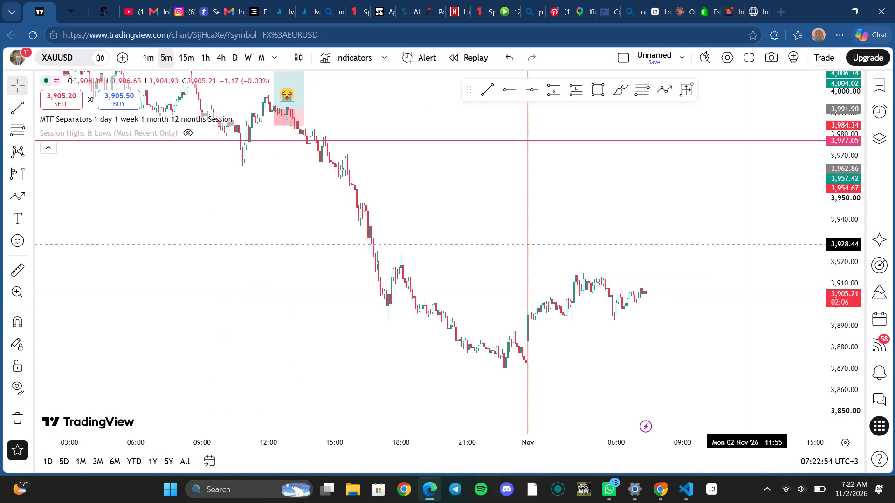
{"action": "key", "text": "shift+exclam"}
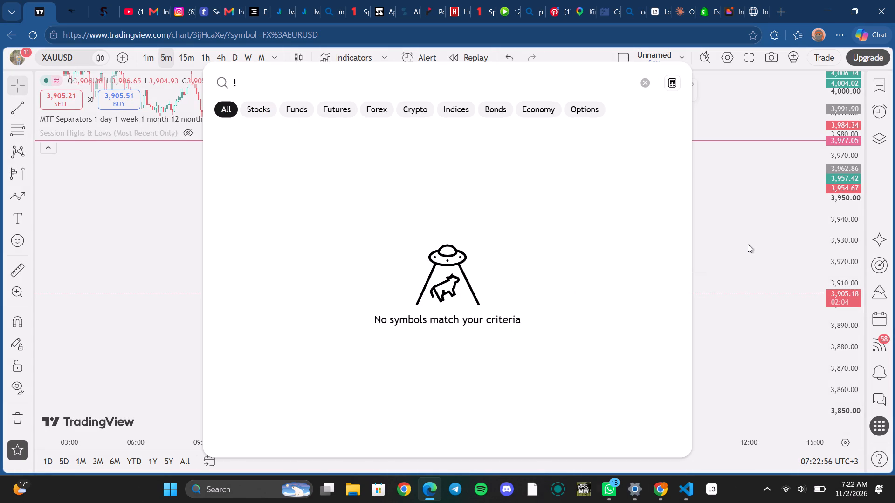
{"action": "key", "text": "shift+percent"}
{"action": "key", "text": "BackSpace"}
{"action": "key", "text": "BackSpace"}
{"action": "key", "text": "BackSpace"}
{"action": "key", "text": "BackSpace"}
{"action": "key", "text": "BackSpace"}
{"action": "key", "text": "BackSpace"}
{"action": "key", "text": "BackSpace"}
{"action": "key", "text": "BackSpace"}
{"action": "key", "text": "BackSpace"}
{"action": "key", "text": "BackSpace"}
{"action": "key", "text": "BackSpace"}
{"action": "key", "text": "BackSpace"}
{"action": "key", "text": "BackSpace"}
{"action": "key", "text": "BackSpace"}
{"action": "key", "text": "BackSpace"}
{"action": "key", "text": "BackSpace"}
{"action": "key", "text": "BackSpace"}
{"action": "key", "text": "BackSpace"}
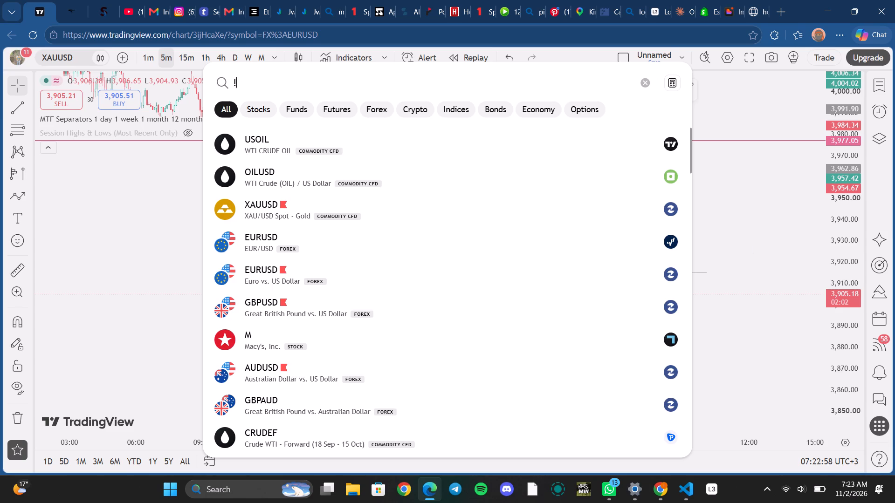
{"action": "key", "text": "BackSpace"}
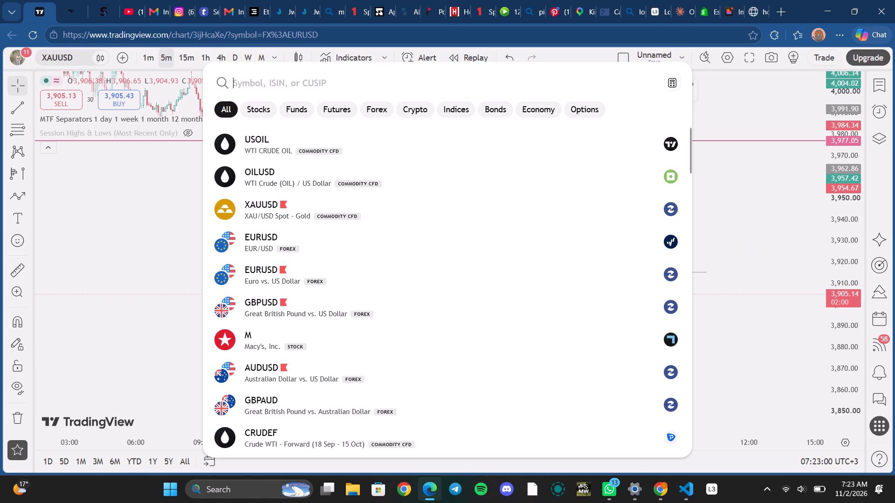
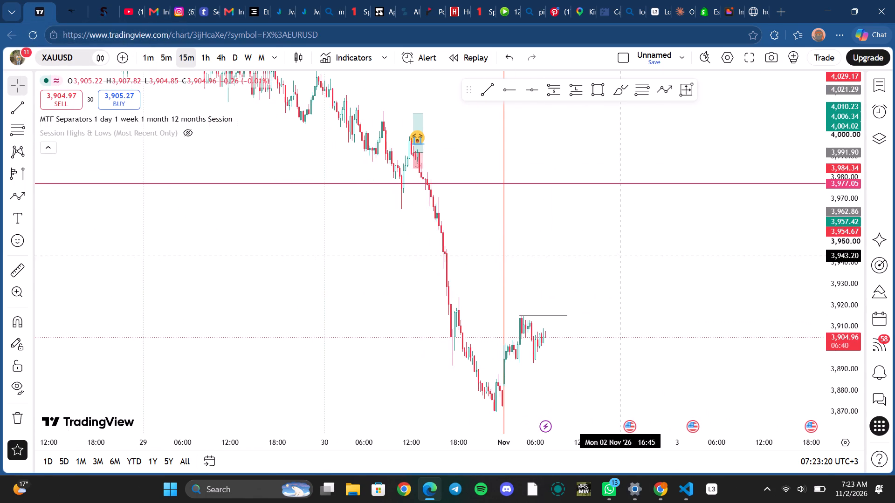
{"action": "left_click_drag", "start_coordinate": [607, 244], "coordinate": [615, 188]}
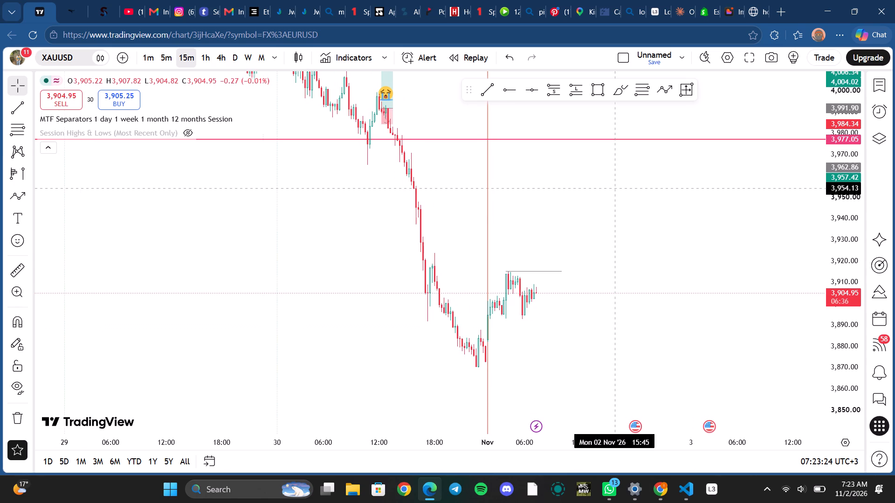
Switch the chart from XAUUSD to EURUSD.
{"action": "key", "text": "Up"}
{"action": "key", "text": "Up"}
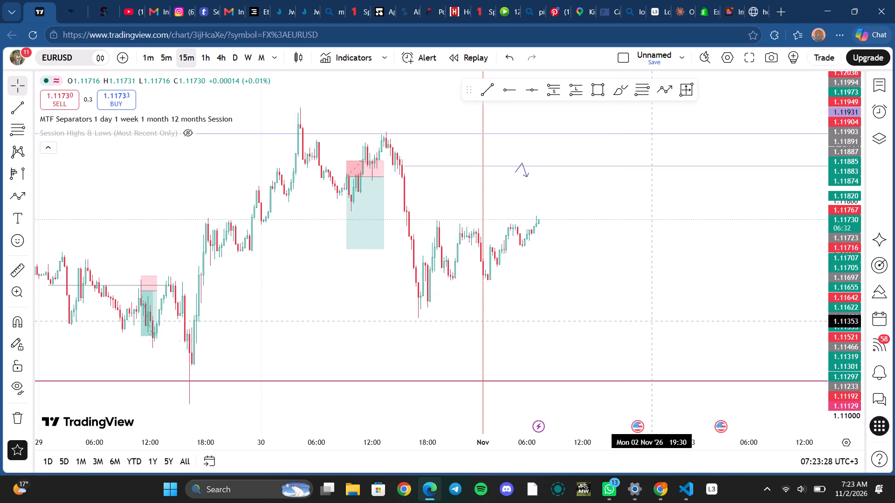
Draw a long position on EURUSD from Mon 02 Nov 07:15 with entry at 1.11730, target about 1.11912 and stop about 1.11604.
{"action": "left_click_drag", "start_coordinate": [661, 323], "coordinate": [696, 370]}
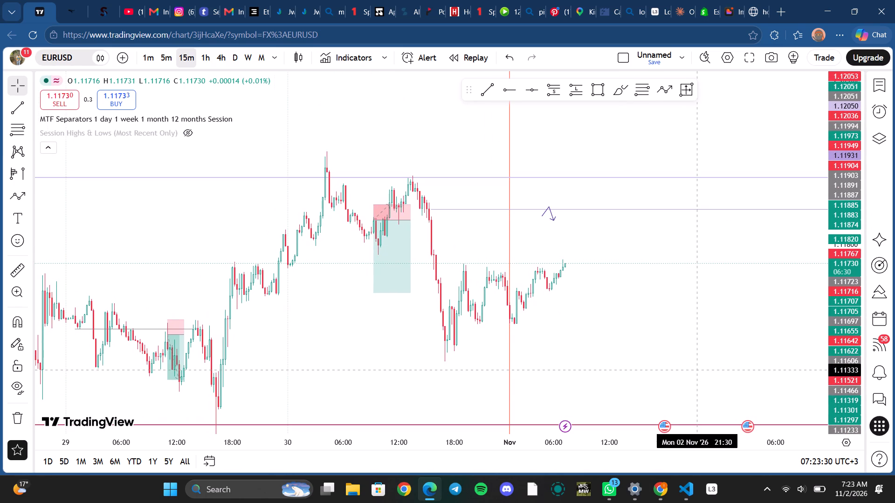
{"action": "left_click_drag", "start_coordinate": [696, 370], "coordinate": [697, 367]}
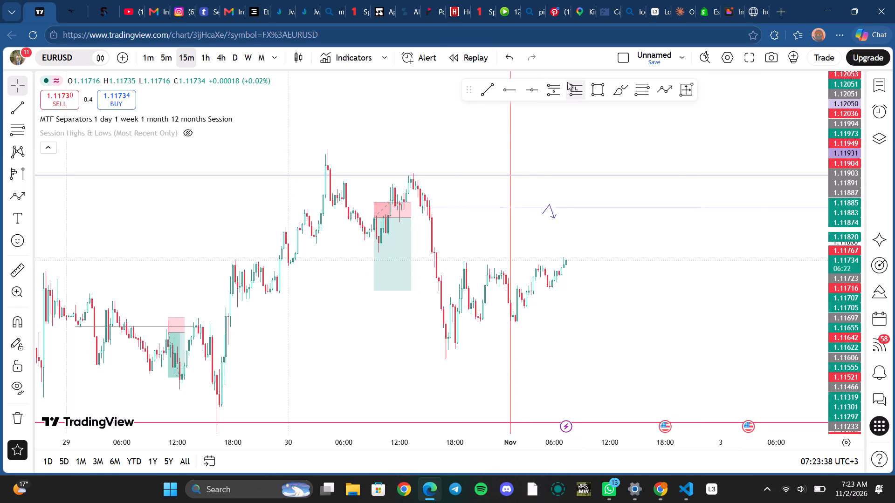
{"action": "left_click", "coordinate": [567, 82]}
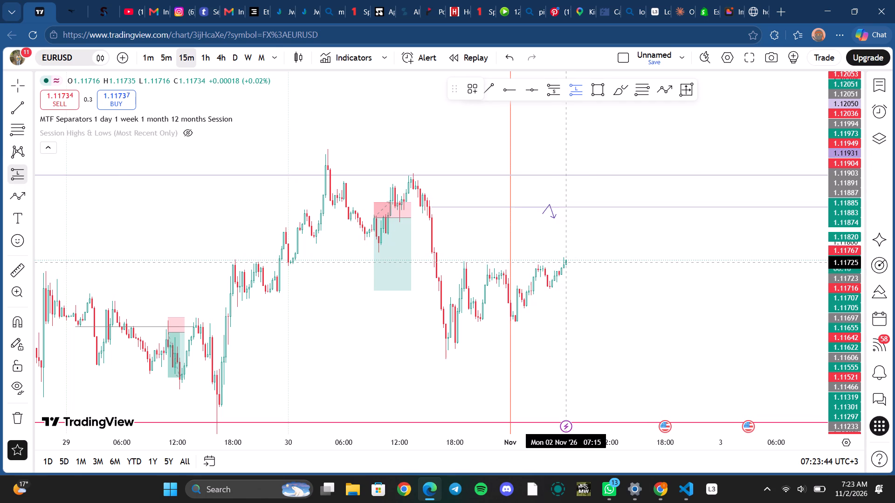
{"action": "left_click", "coordinate": [565, 261]}
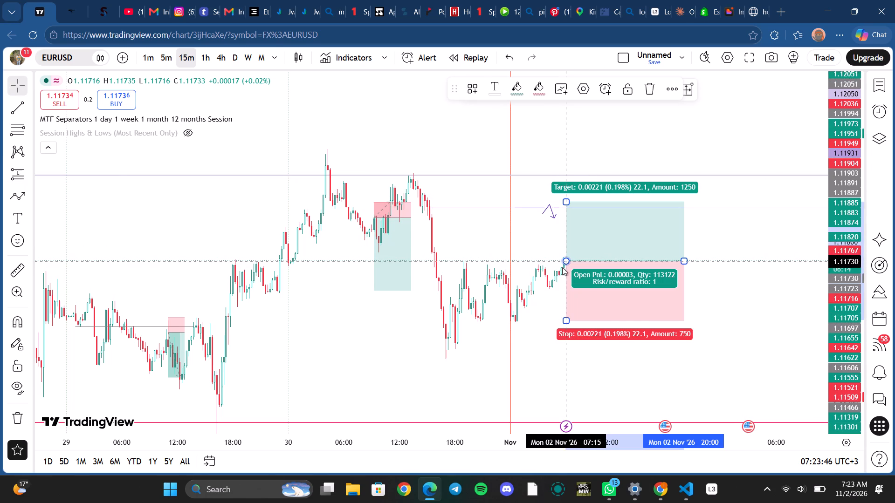
{"action": "left_click_drag", "start_coordinate": [566, 320], "coordinate": [565, 292]}
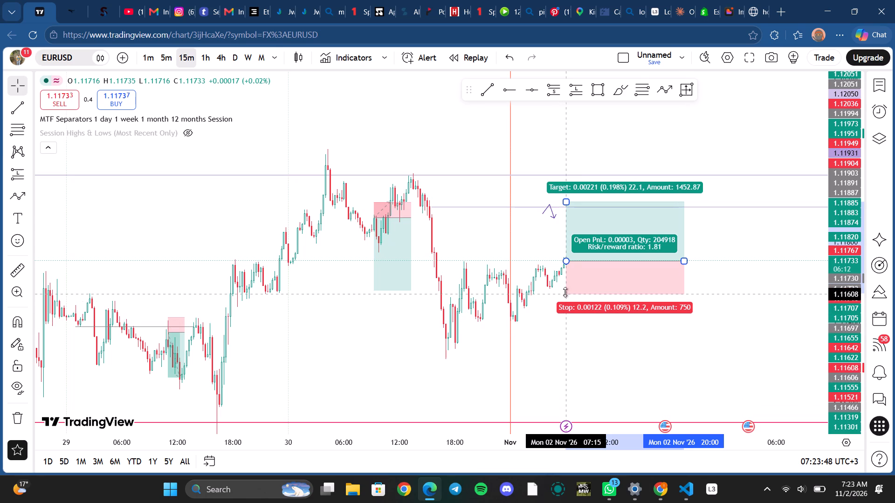
Lower the EURUSD long position's stop to about 1.11604 and shorten its time span to end at Mon 02 Nov 10:15.
{"action": "left_click_drag", "start_coordinate": [565, 292], "coordinate": [565, 295]}
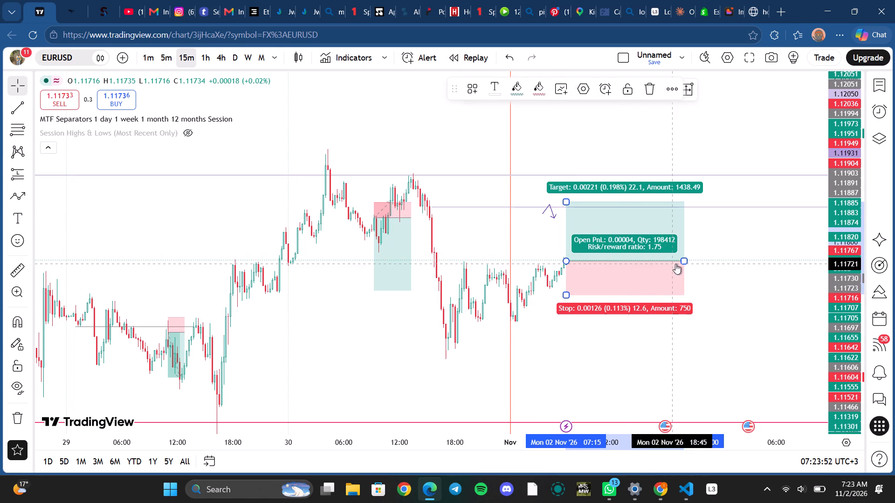
{"action": "left_click_drag", "start_coordinate": [682, 260], "coordinate": [591, 278]}
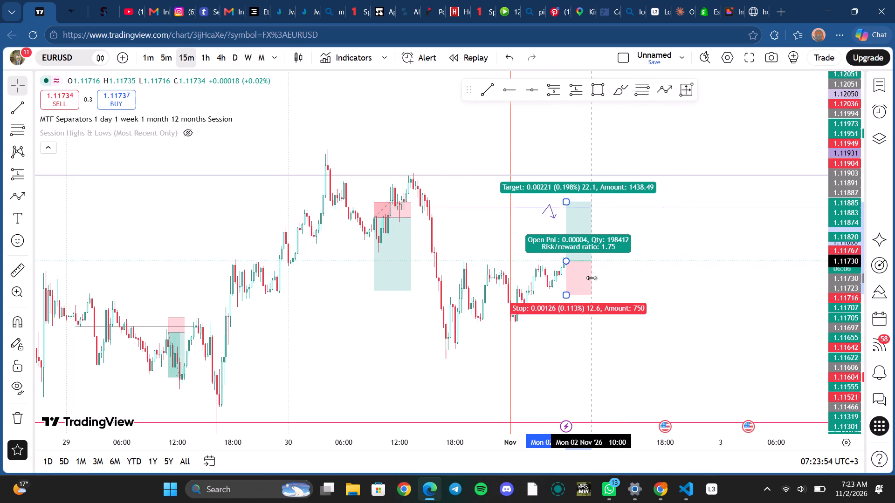
{"action": "left_click_drag", "start_coordinate": [591, 278], "coordinate": [593, 277]}
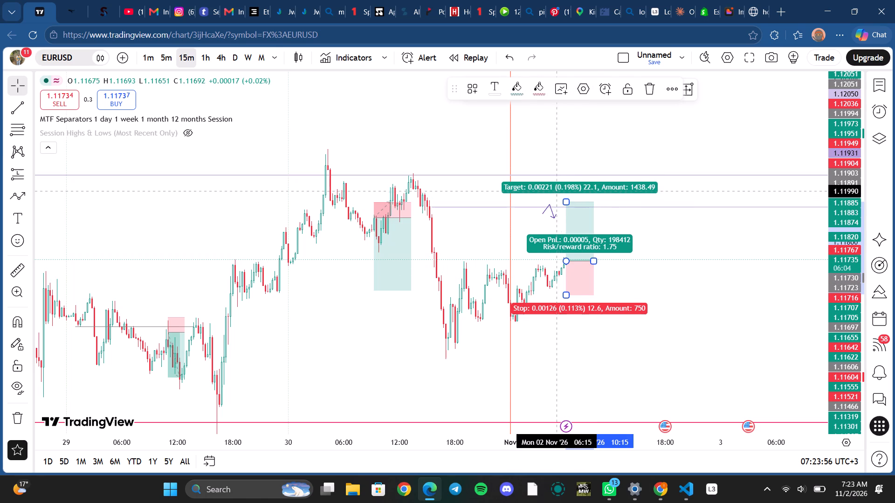
Lower the long position's target to about 1.11912, just below the nearby horizontal level.
{"action": "left_click_drag", "start_coordinate": [567, 200], "coordinate": [566, 209]}
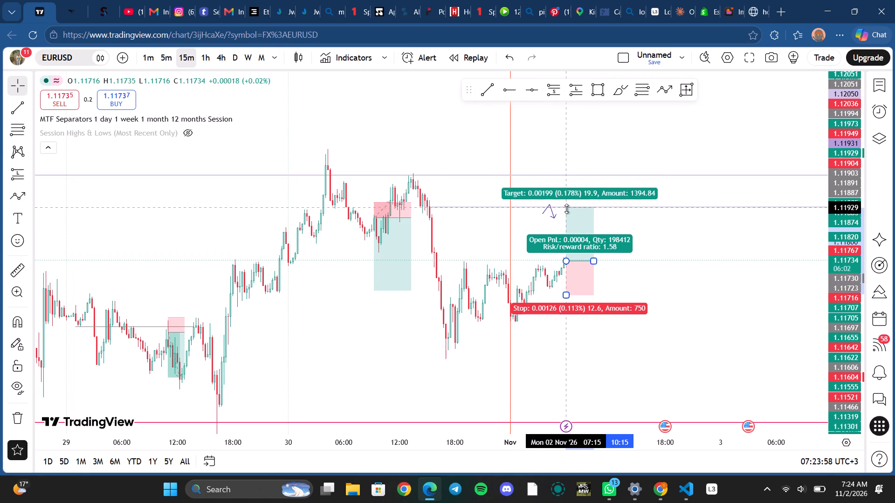
{"action": "left_click_drag", "start_coordinate": [566, 209], "coordinate": [565, 207]}
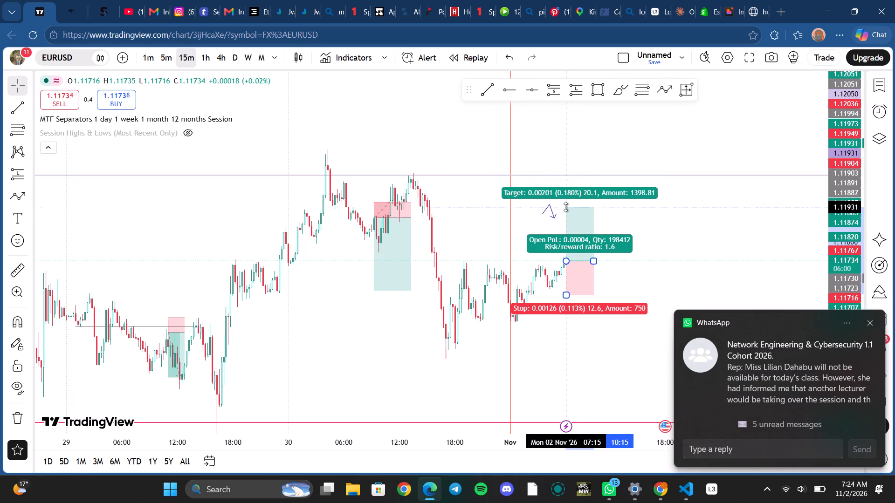
{"action": "left_click_drag", "start_coordinate": [565, 207], "coordinate": [565, 207]}
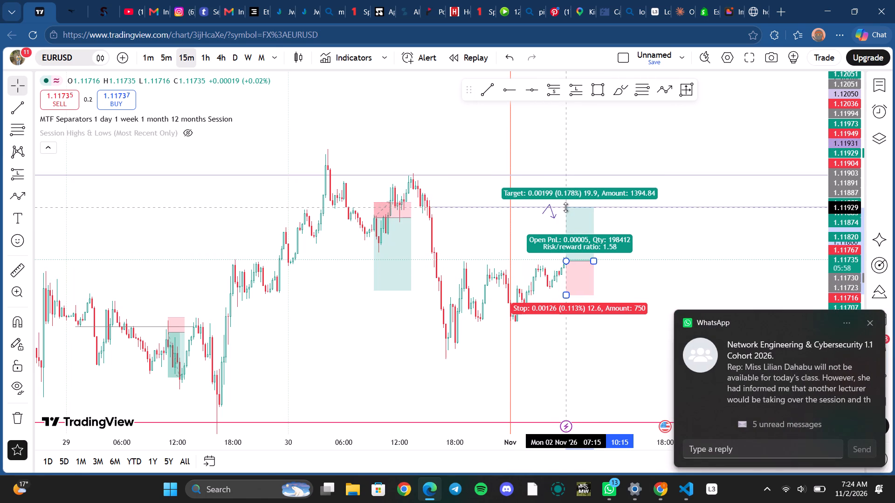
{"action": "left_click_drag", "start_coordinate": [565, 207], "coordinate": [566, 207]}
{"action": "left_click_drag", "start_coordinate": [566, 207], "coordinate": [566, 211]}
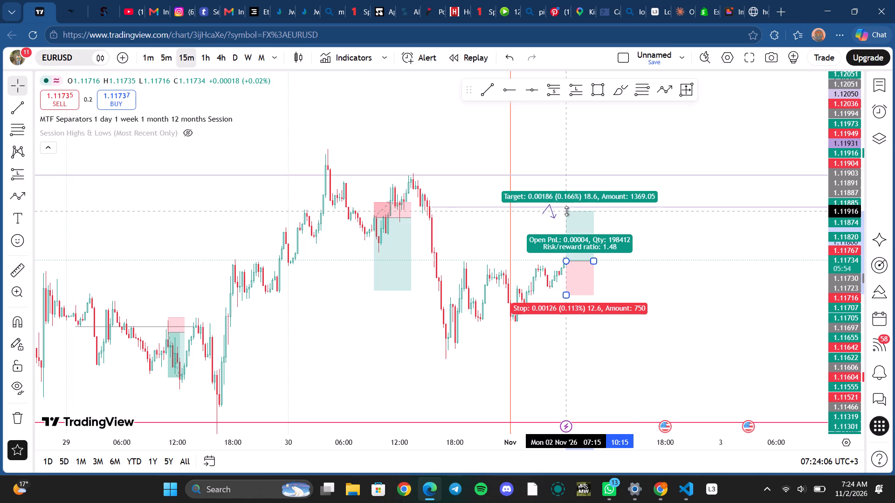
{"action": "left_click_drag", "start_coordinate": [566, 211], "coordinate": [566, 212]}
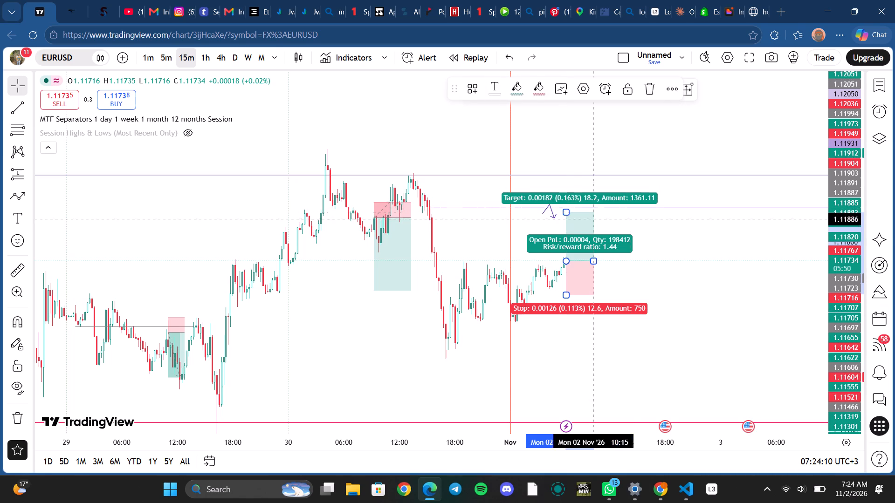
{"action": "left_click", "coordinate": [672, 243]}
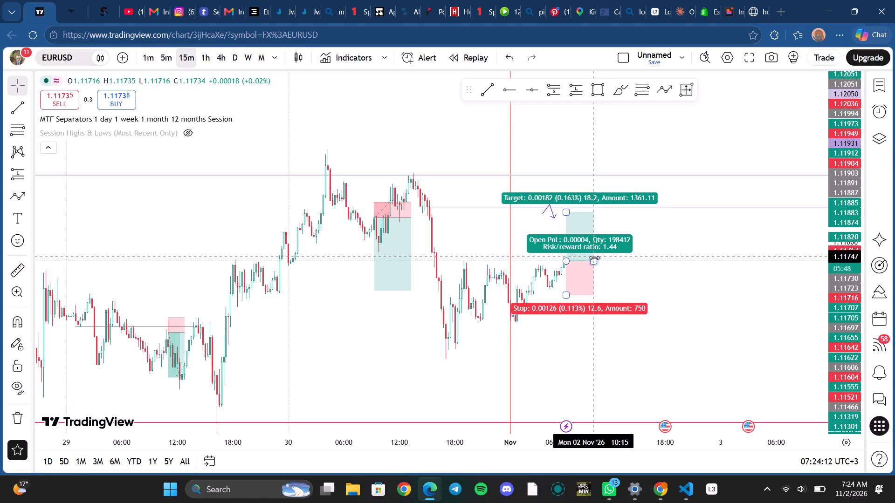
Shorten the long position further so it ends about two hours after its 07:15 start, and deselect it.
{"action": "left_click_drag", "start_coordinate": [594, 259], "coordinate": [585, 260]}
{"action": "left_click", "coordinate": [627, 281]}
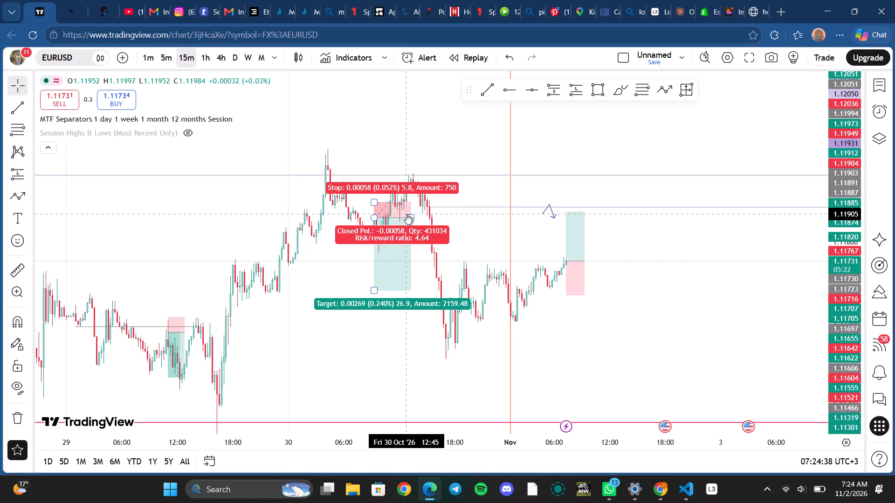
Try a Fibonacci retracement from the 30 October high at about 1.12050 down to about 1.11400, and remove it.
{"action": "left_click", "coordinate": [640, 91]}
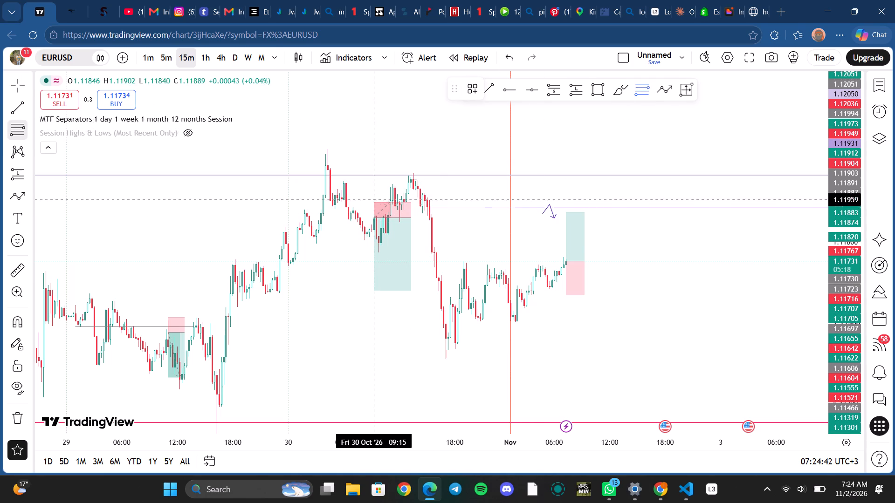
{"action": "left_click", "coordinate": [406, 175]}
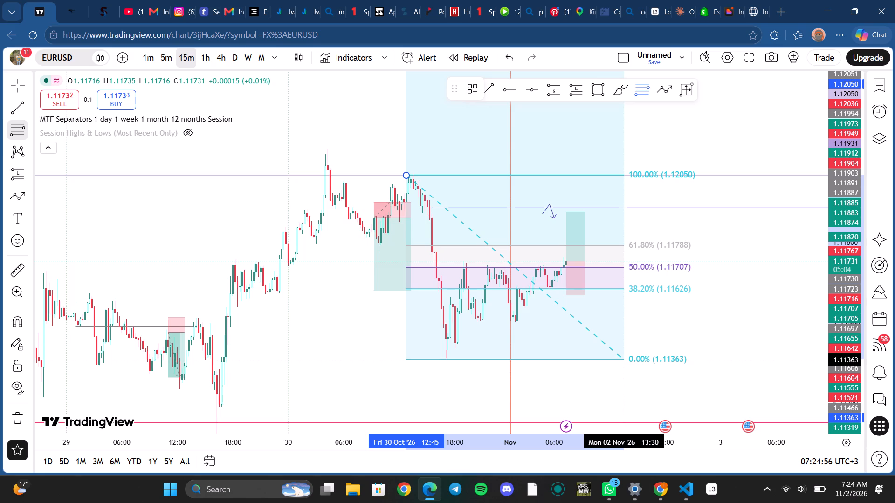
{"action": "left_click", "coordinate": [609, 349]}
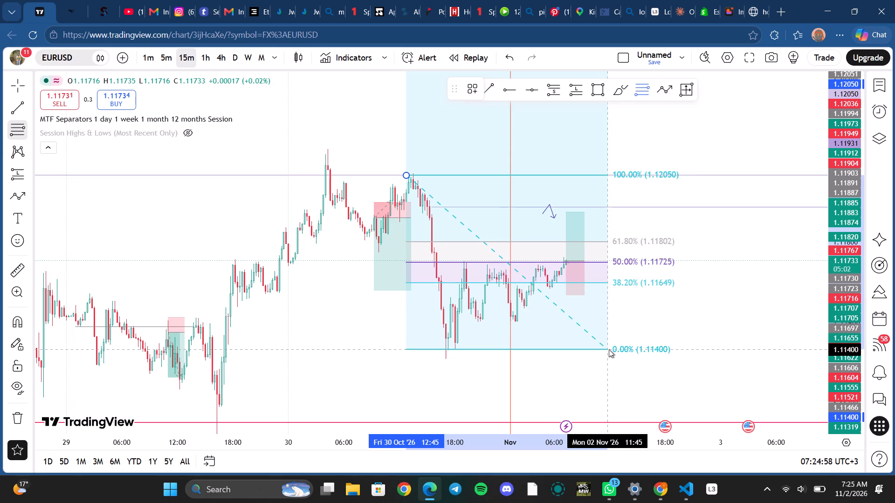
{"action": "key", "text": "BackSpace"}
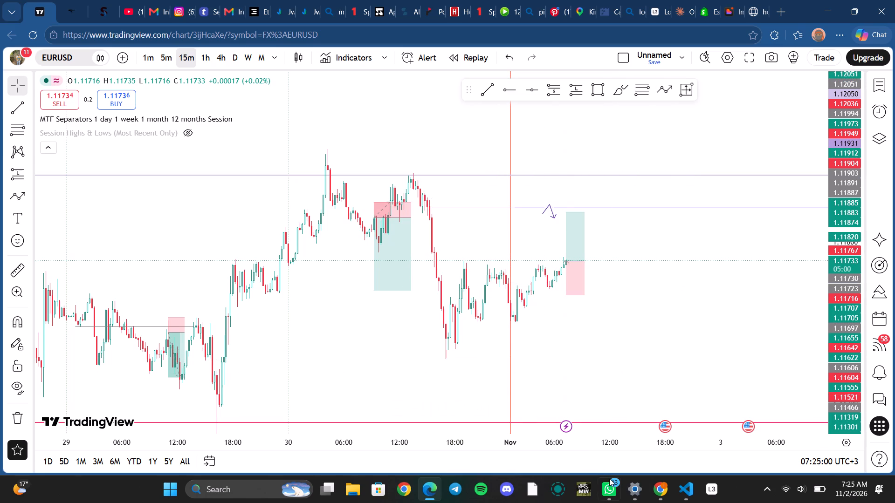
Minimise the browser and launch MetaTrader 5 from the desktop.
{"action": "left_click", "coordinate": [823, 4]}
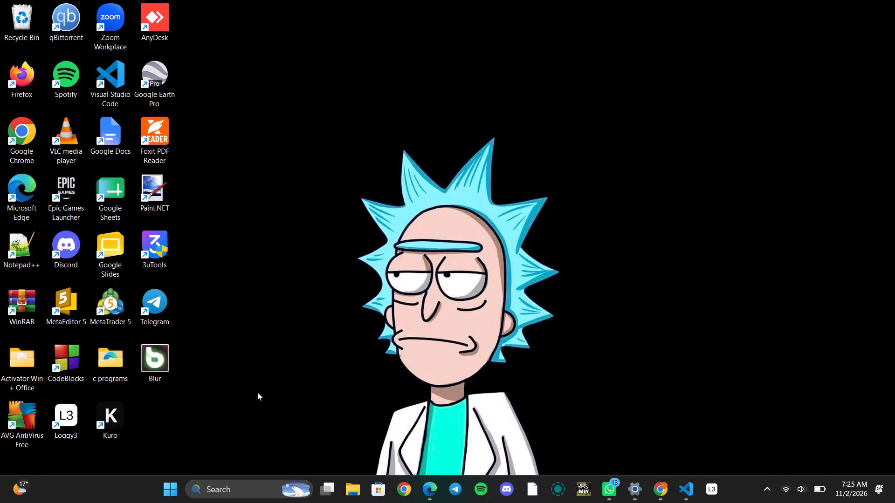
{"action": "double_click", "coordinate": [117, 302]}
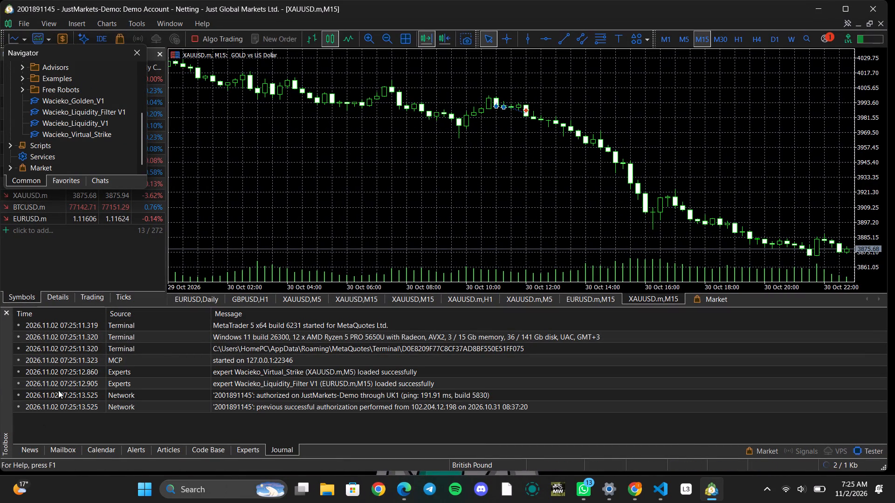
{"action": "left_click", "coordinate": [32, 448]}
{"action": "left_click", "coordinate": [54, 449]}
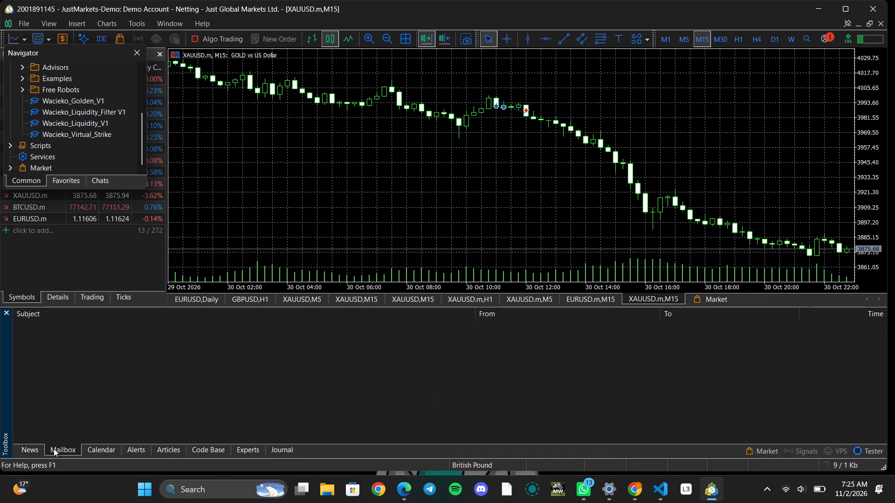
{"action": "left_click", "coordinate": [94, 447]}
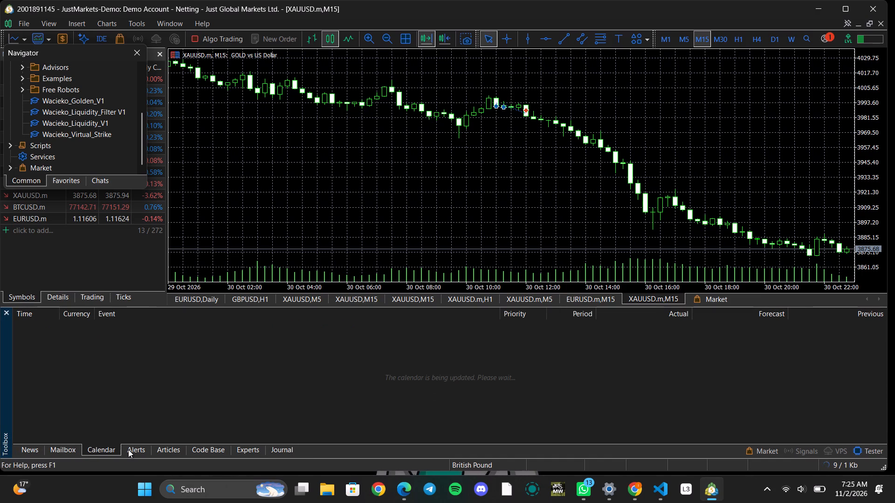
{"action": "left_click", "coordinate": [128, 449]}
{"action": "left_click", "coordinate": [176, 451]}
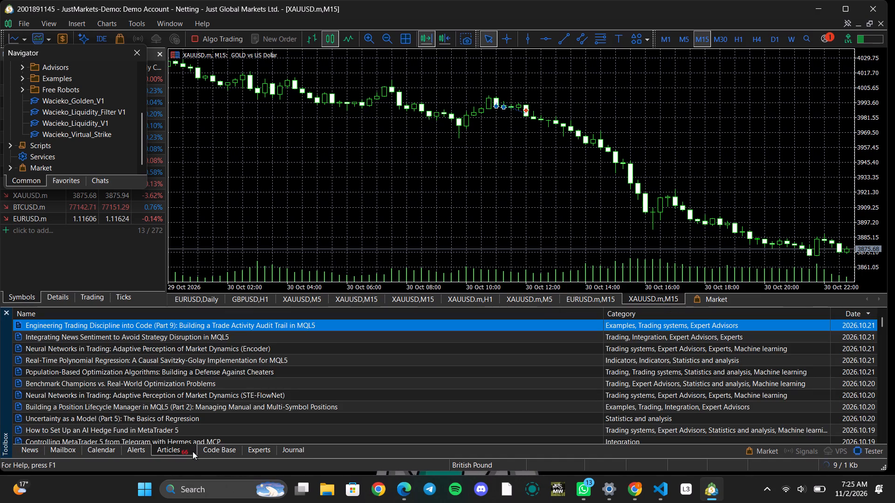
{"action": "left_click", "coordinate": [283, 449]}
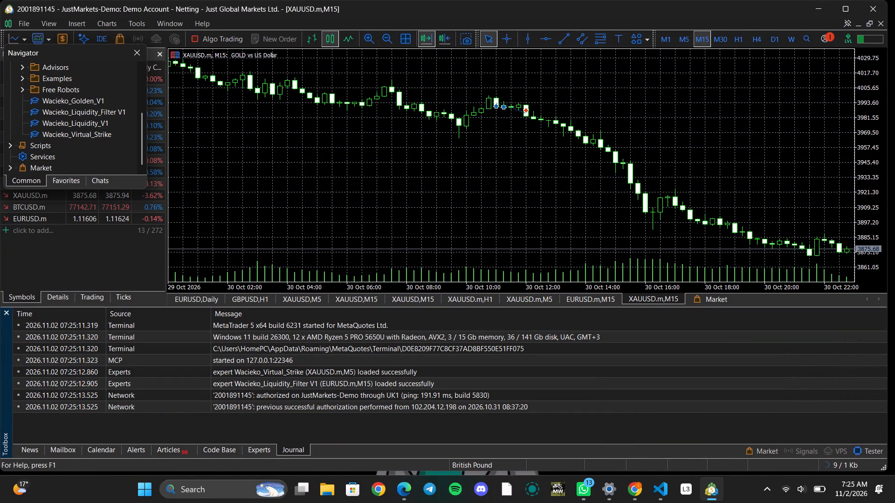
Place a market buy order for EURUSD.m with a volume of 0.20 and minimise the order window.
{"action": "double_click", "coordinate": [81, 218]}
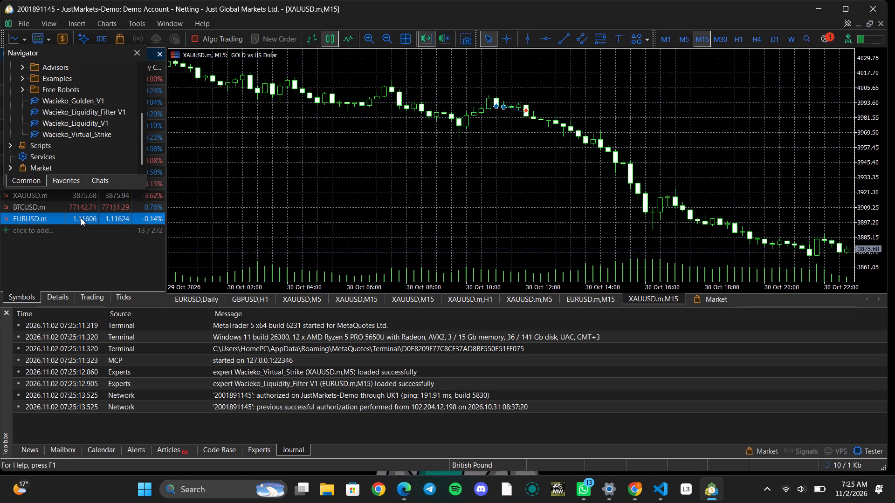
{"action": "double_click", "coordinate": [81, 218]}
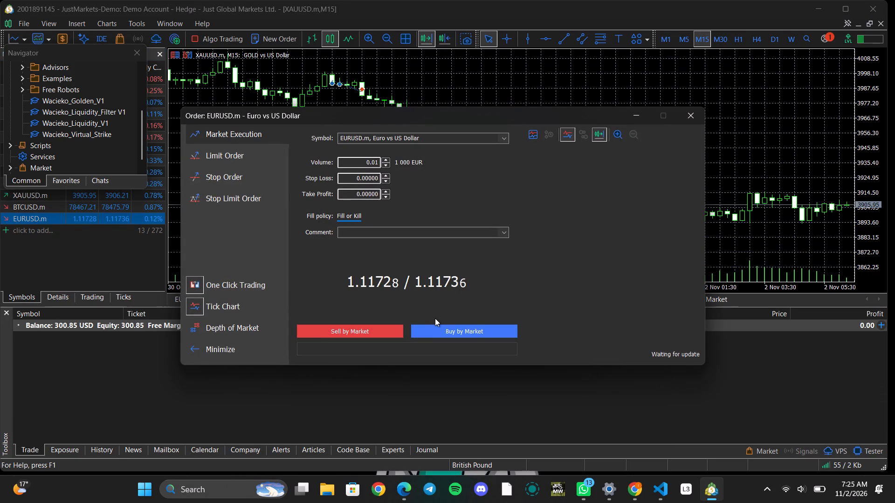
{"action": "left_click", "coordinate": [383, 158]}
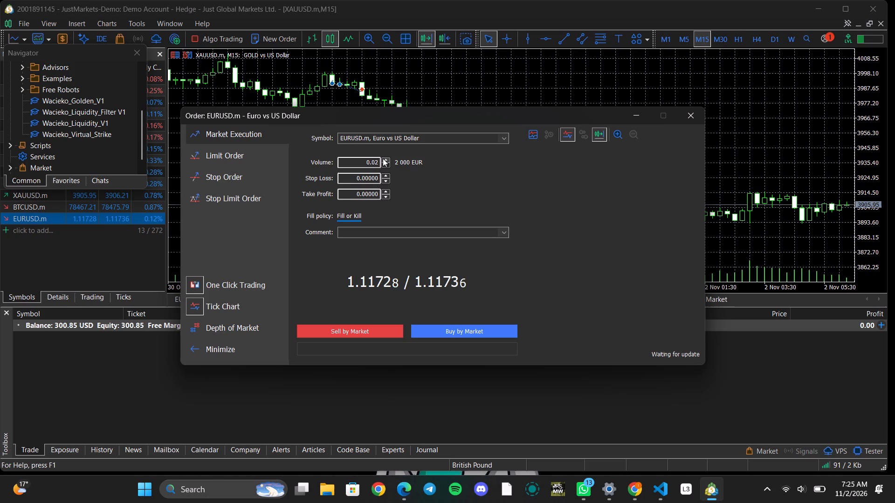
{"action": "triple_click", "coordinate": [383, 158]}
{"action": "triple_click", "coordinate": [383, 158]}
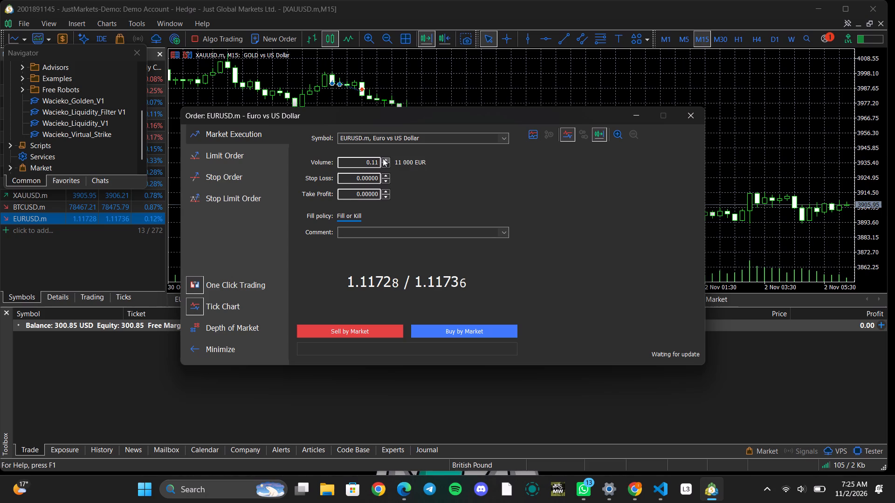
{"action": "triple_click", "coordinate": [383, 158]}
{"action": "triple_click", "coordinate": [383, 158]}
{"action": "triple_click", "coordinate": [383, 158]}
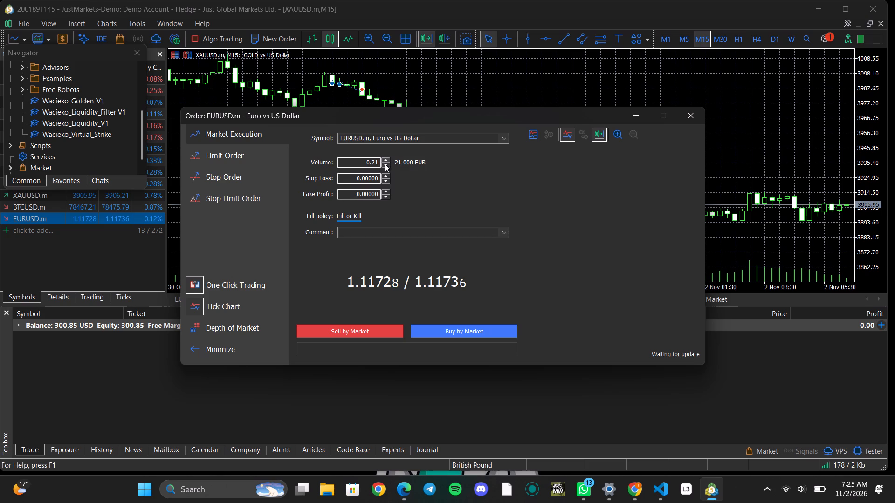
{"action": "left_click", "coordinate": [385, 164]}
{"action": "left_click", "coordinate": [427, 328]}
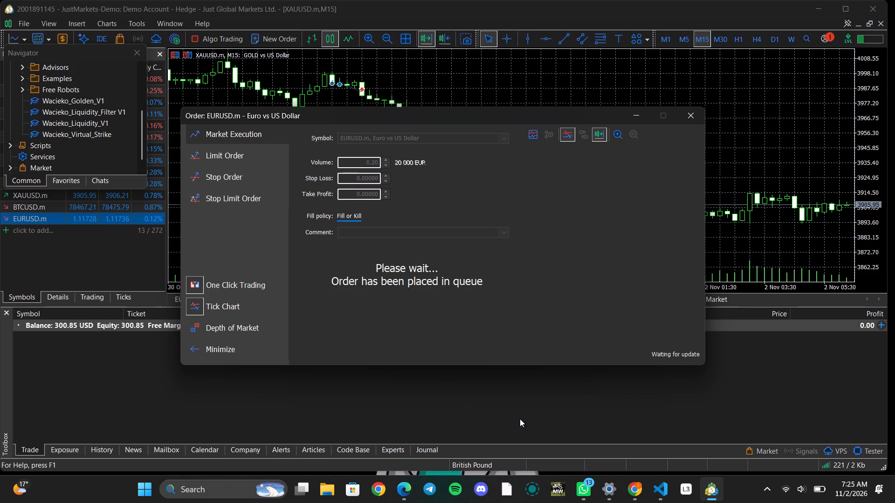
{"action": "left_click", "coordinate": [640, 120]}
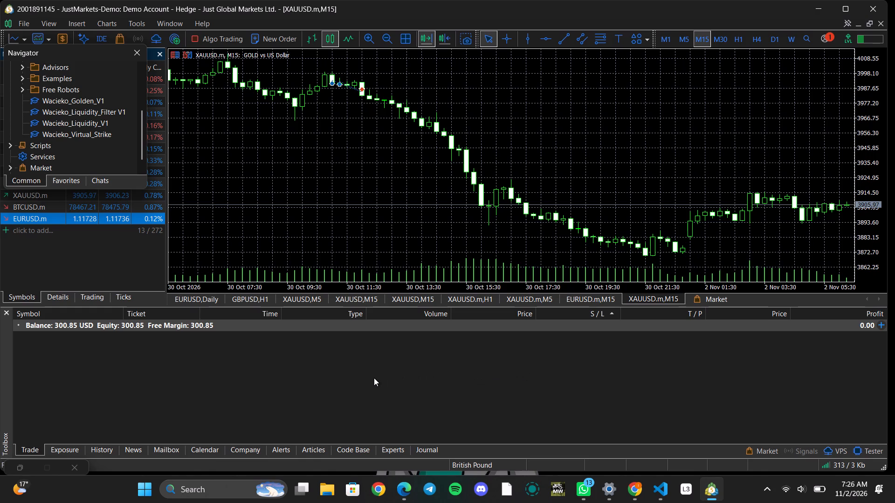
Review the open EURUSD.m buy position and the account exposure in MetaTrader 5 alongside the EURUSD chart in the browser.
{"action": "left_click", "coordinate": [406, 497]}
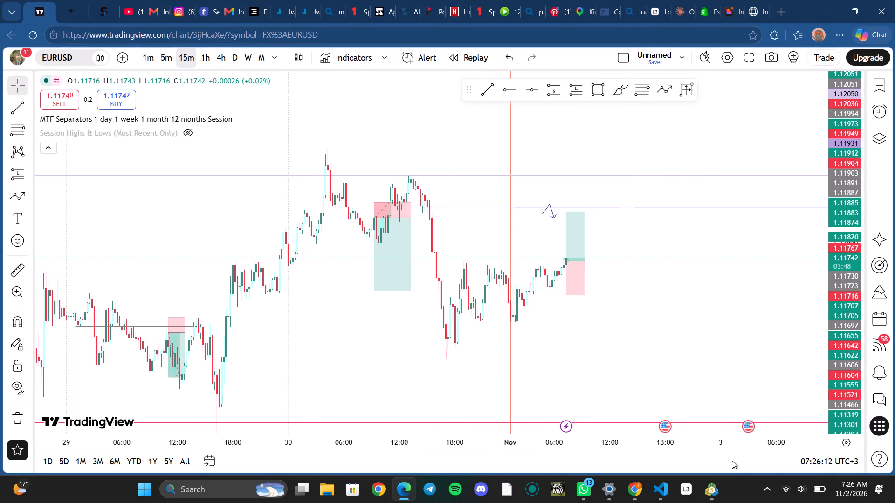
{"action": "left_click", "coordinate": [714, 489]}
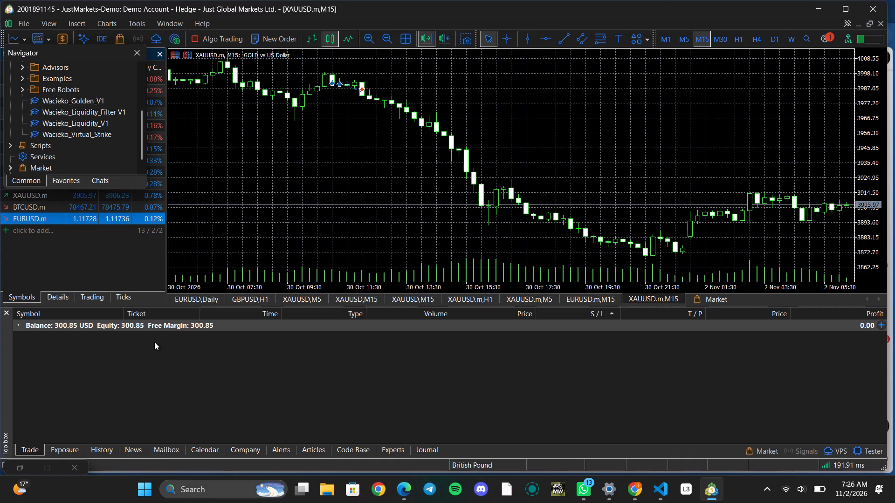
{"action": "left_click", "coordinate": [67, 449]}
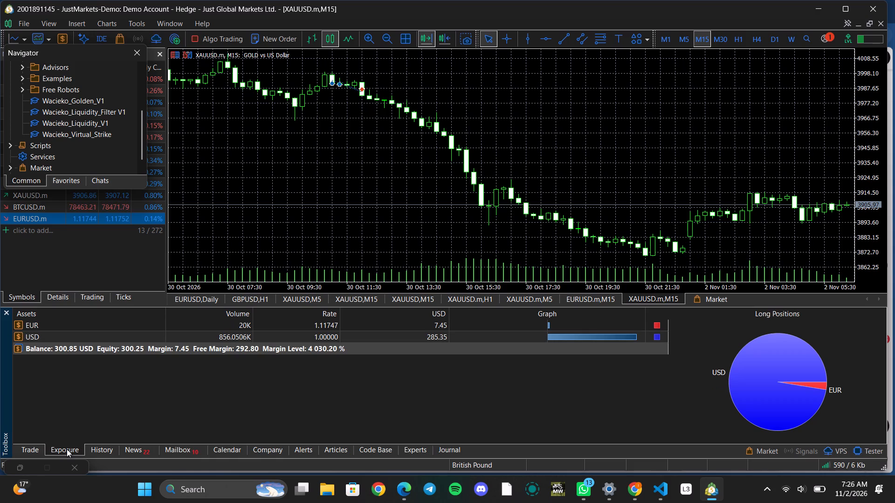
{"action": "left_click", "coordinate": [36, 450]}
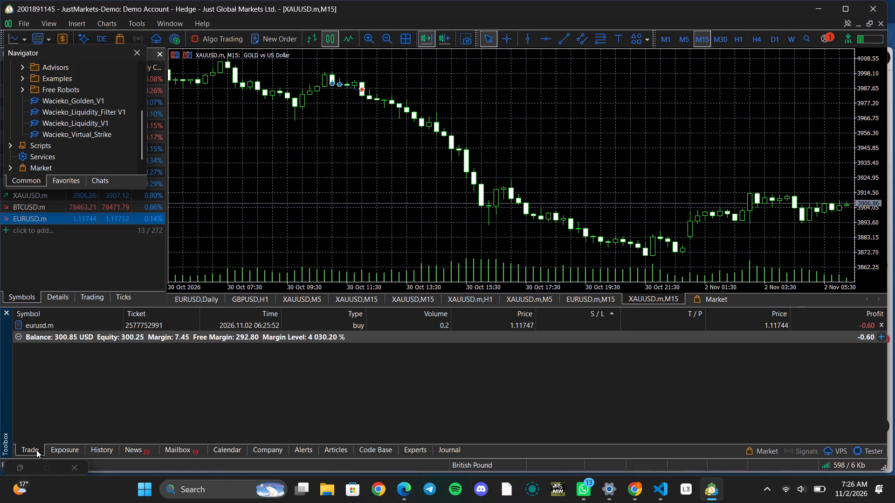
{"action": "left_click", "coordinate": [55, 450]}
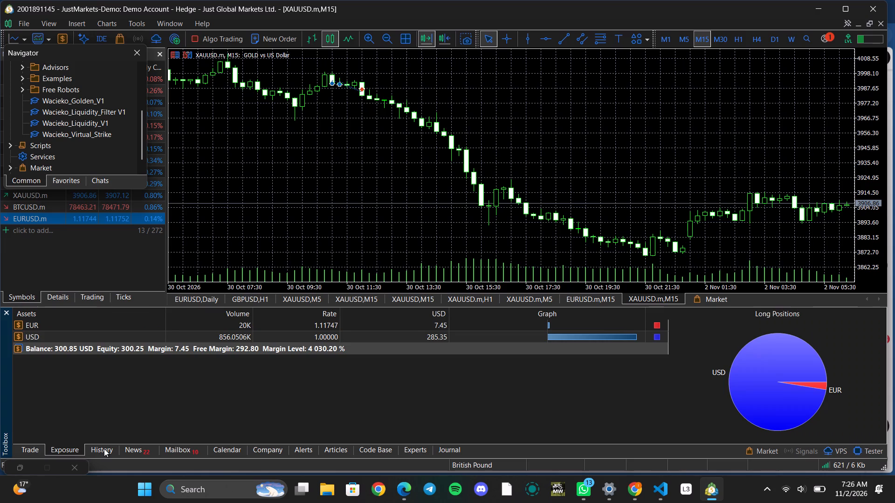
{"action": "left_click", "coordinate": [104, 449]}
{"action": "left_click", "coordinate": [65, 446]}
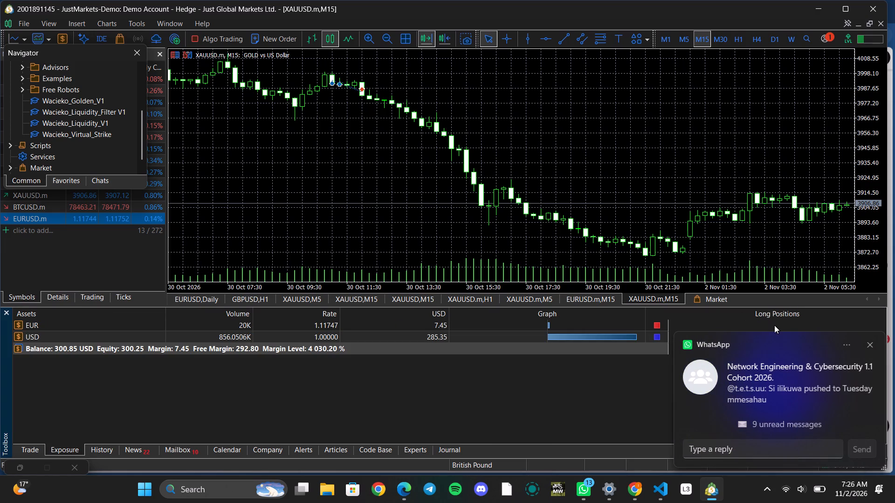
{"action": "left_click", "coordinate": [869, 342]}
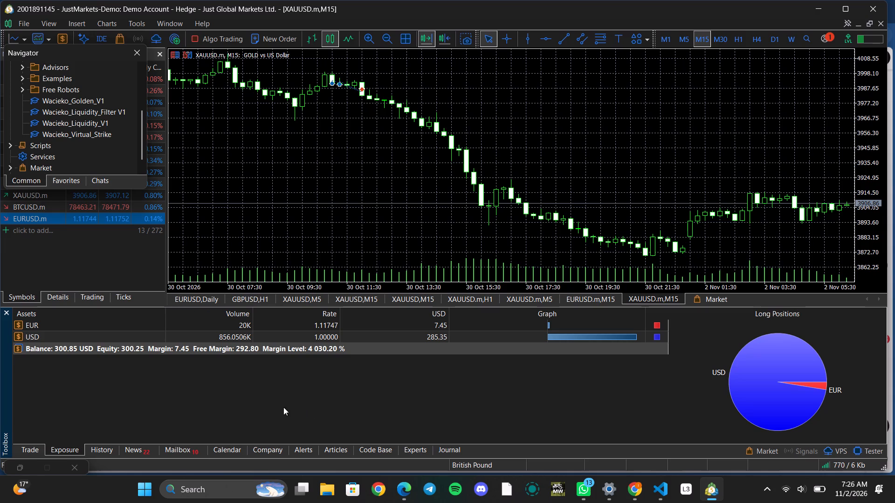
{"action": "left_click", "coordinate": [30, 448]}
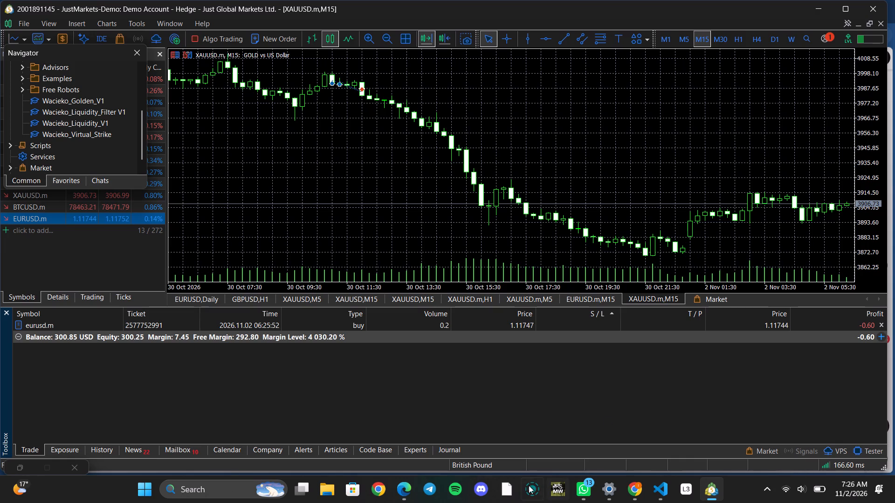
{"action": "left_click", "coordinate": [404, 491]}
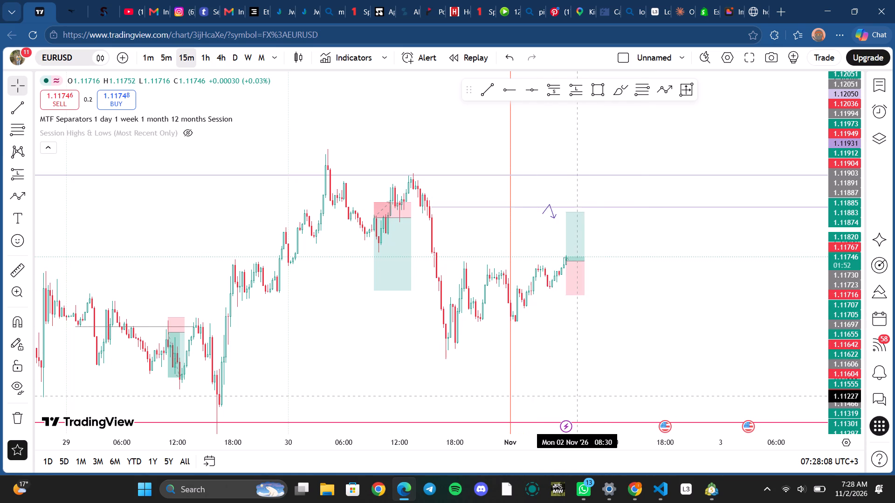
Return to MetaTrader 5 and close the EURUSD.m order window.
{"action": "left_click", "coordinate": [709, 489]}
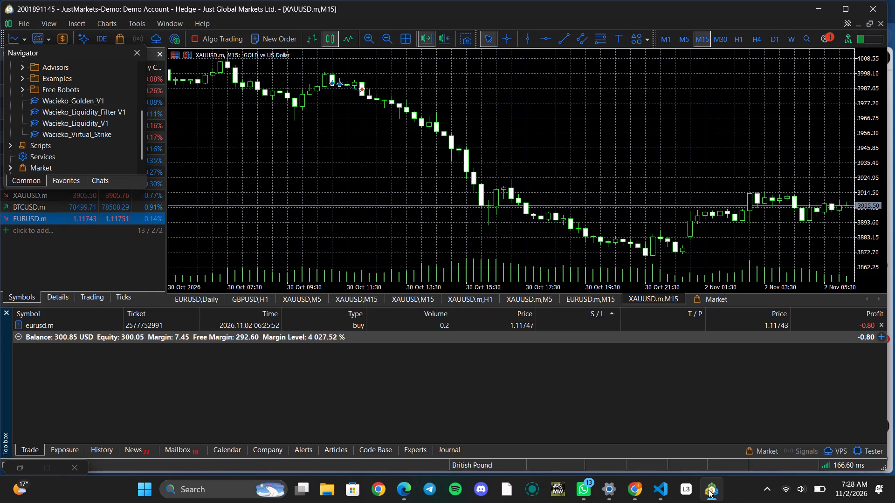
{"action": "left_click", "coordinate": [709, 489]}
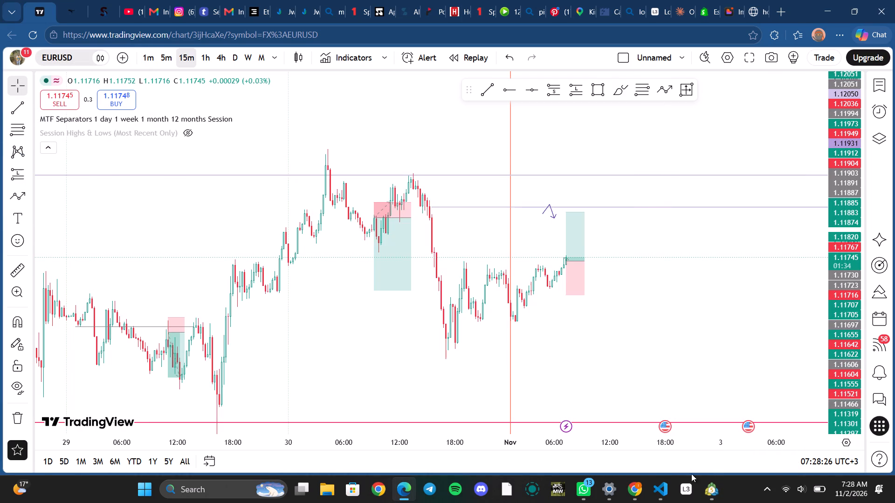
{"action": "left_click", "coordinate": [704, 485]}
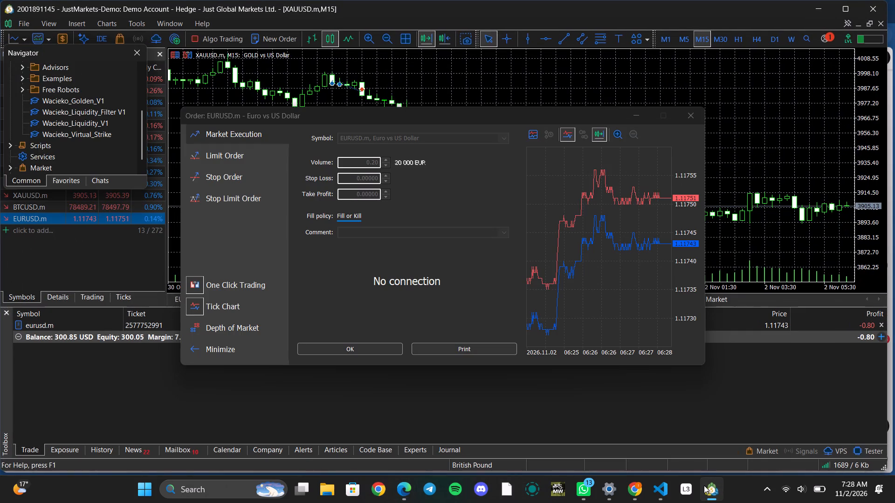
{"action": "left_click", "coordinate": [658, 406]}
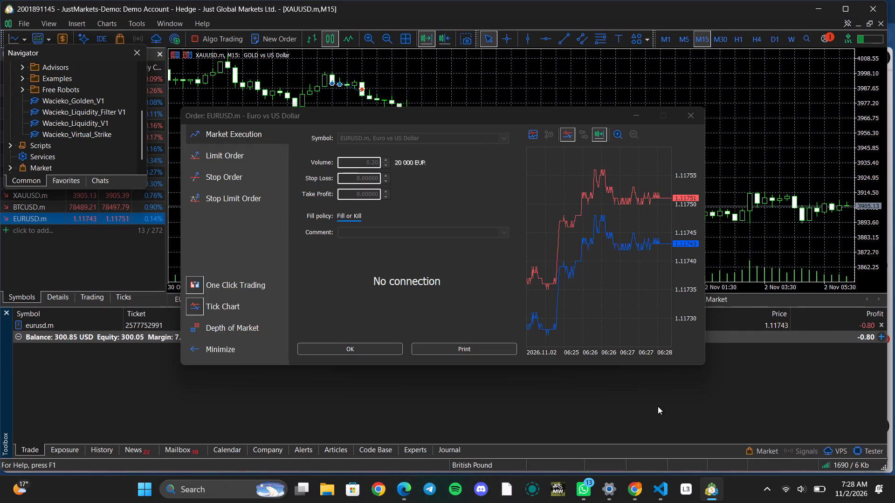
{"action": "left_click", "coordinate": [688, 113]}
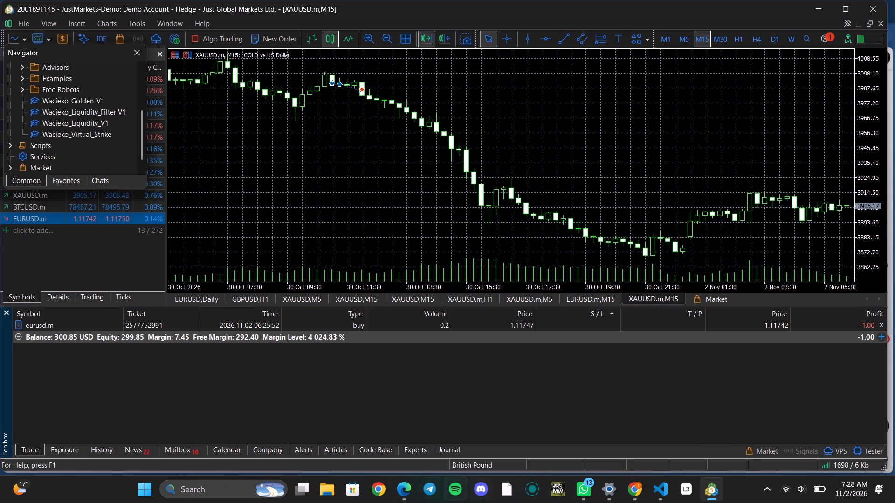
Switch to the browser and examine EURUSD 15-minute price action around the 2 November long position and the levels above it.
{"action": "left_click", "coordinate": [402, 489]}
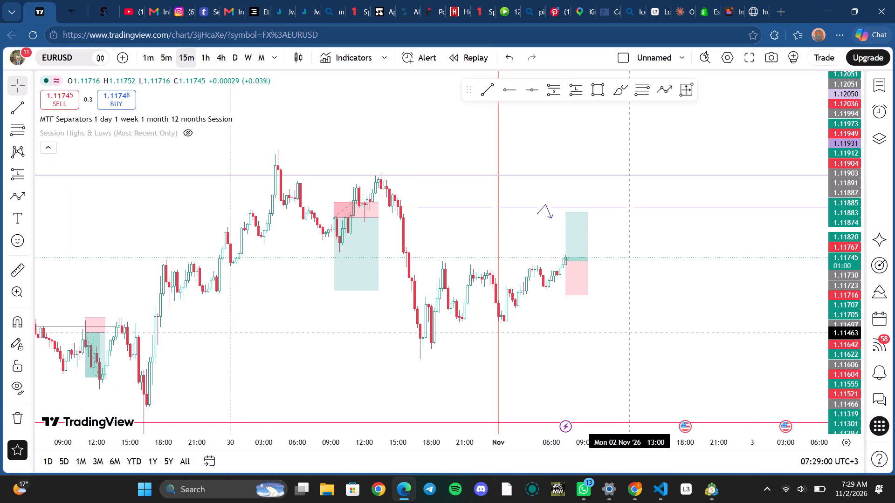
{"action": "left_click_drag", "start_coordinate": [853, 318], "coordinate": [850, 163]}
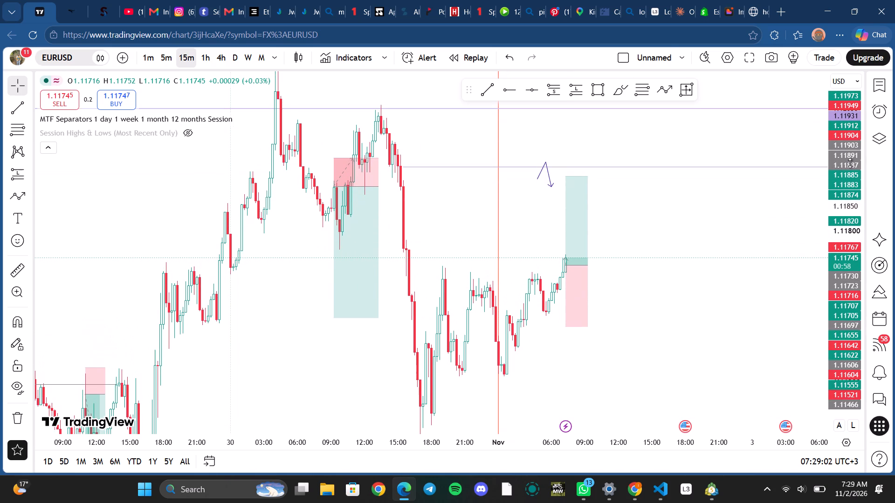
{"action": "left_click_drag", "start_coordinate": [850, 163], "coordinate": [850, 163]}
{"action": "left_click_drag", "start_coordinate": [850, 163], "coordinate": [850, 171]}
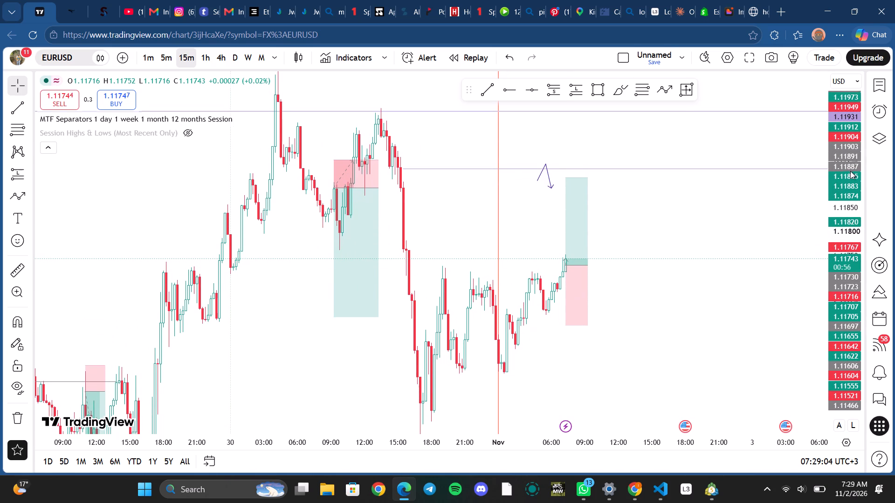
{"action": "left_click_drag", "start_coordinate": [843, 183], "coordinate": [824, 286]}
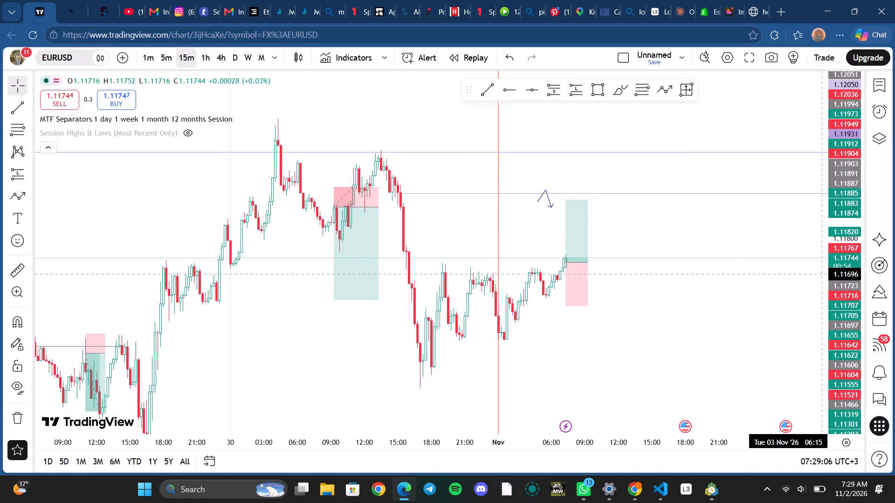
{"action": "left_click_drag", "start_coordinate": [824, 286], "coordinate": [824, 323]}
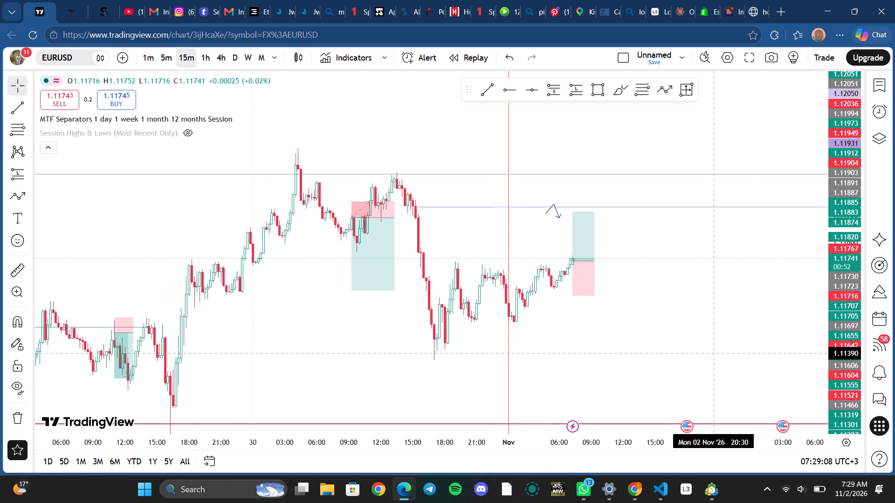
{"action": "left_click_drag", "start_coordinate": [714, 353], "coordinate": [724, 337]}
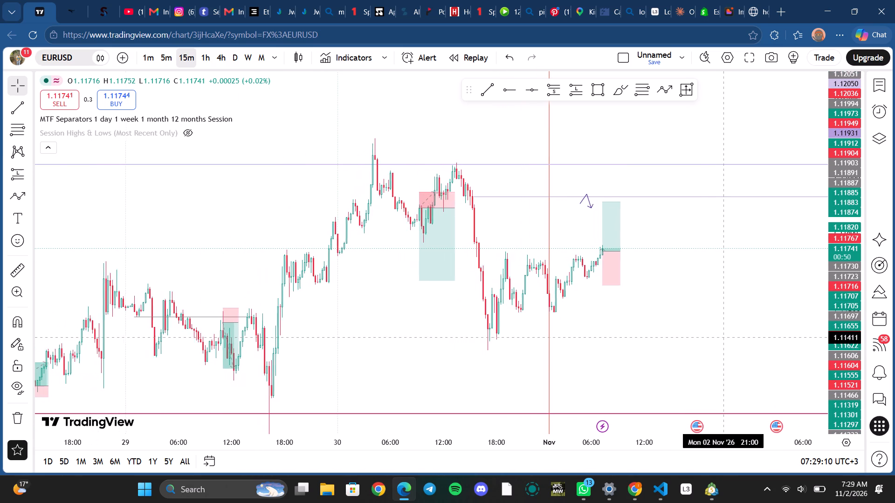
{"action": "left_click_drag", "start_coordinate": [698, 319], "coordinate": [666, 366]}
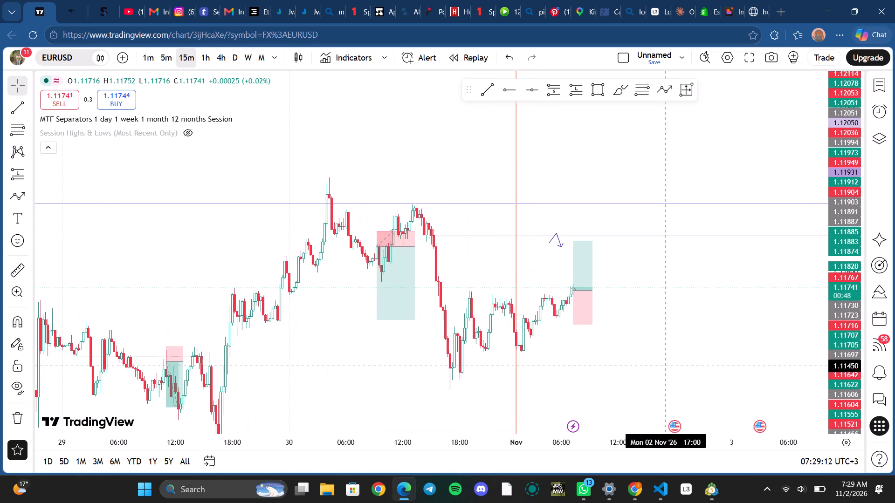
{"action": "left_click_drag", "start_coordinate": [663, 342], "coordinate": [677, 296]}
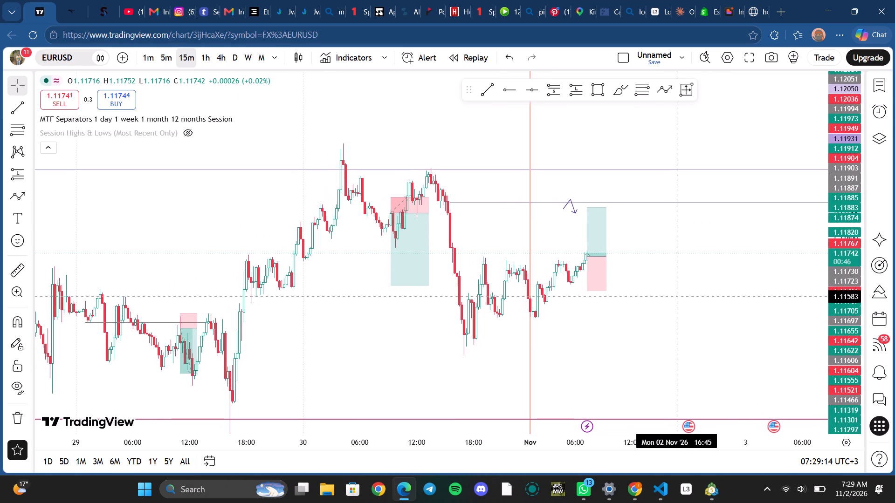
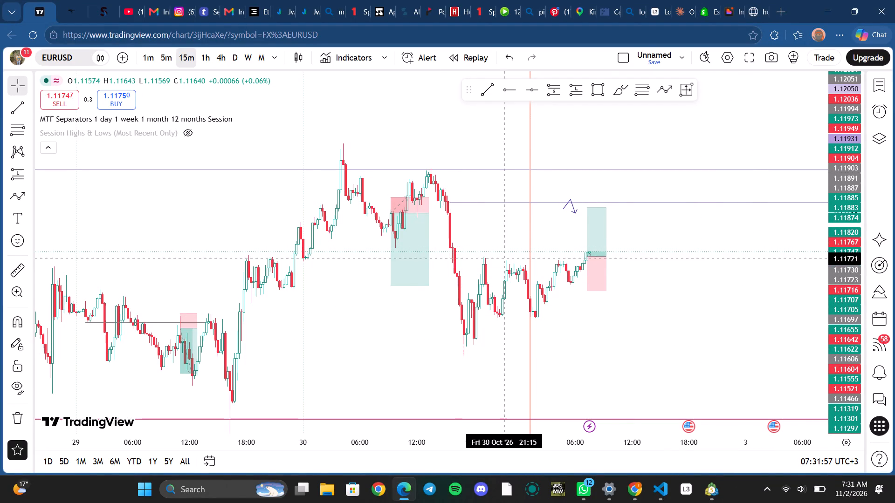
Switch back to MetaTrader 5 to check the open EURUSD buy position.
{"action": "left_click", "coordinate": [709, 489]}
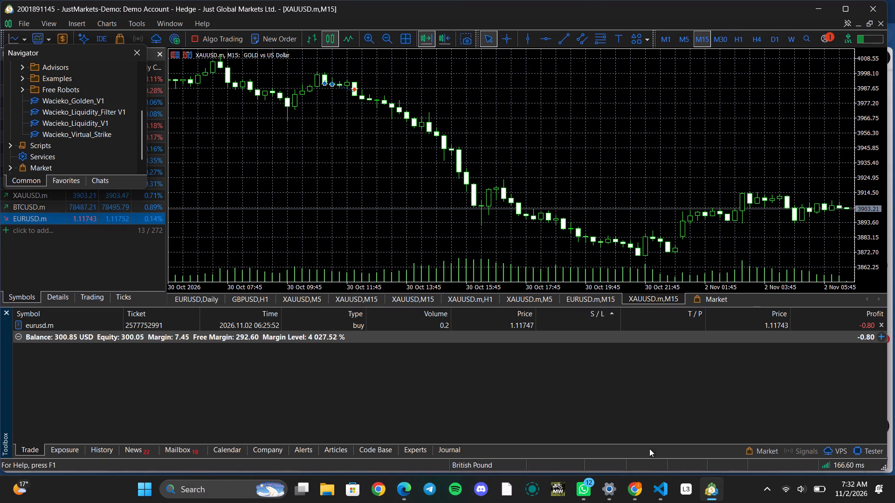
Compare the open EURUSD buy position in MetaTrader 5 with the 15-minute EURUSD chart in TradingView, ending on the chart.
{"action": "left_click", "coordinate": [710, 486]}
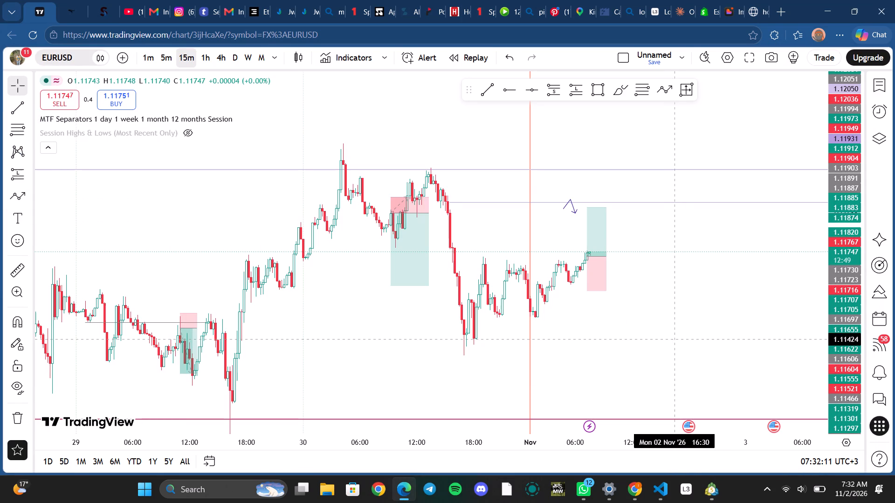
{"action": "left_click", "coordinate": [709, 478]}
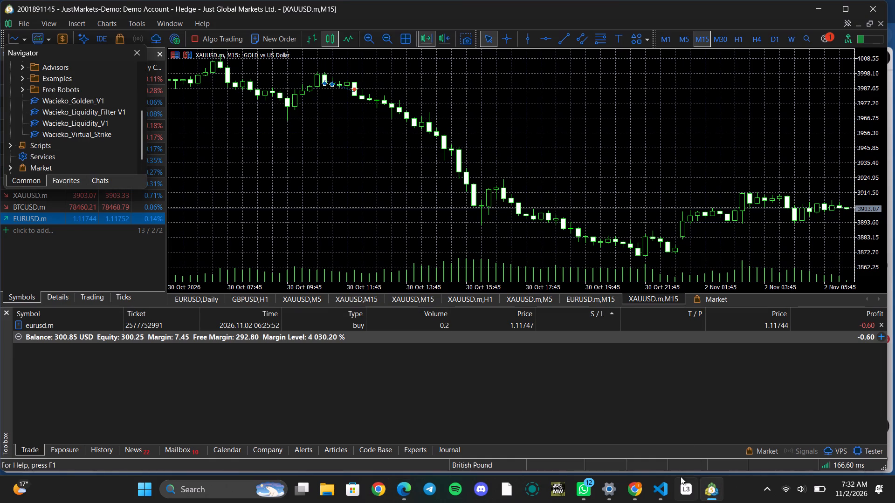
{"action": "left_click", "coordinate": [706, 493]}
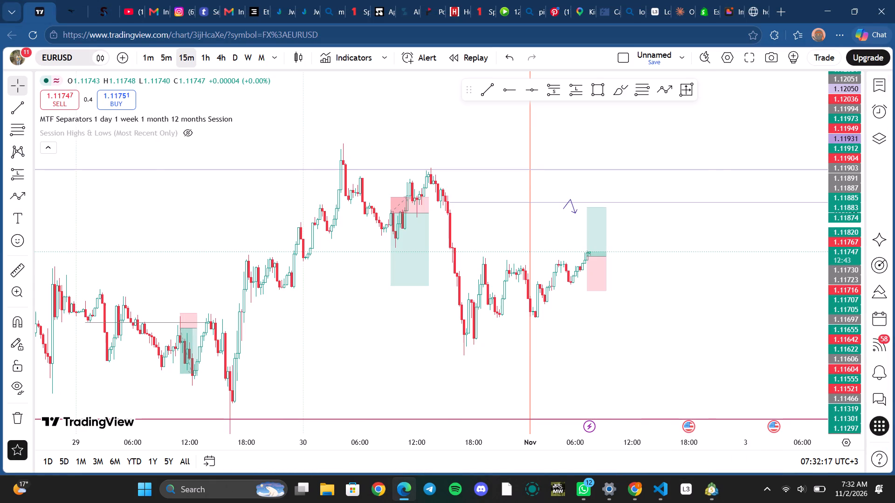
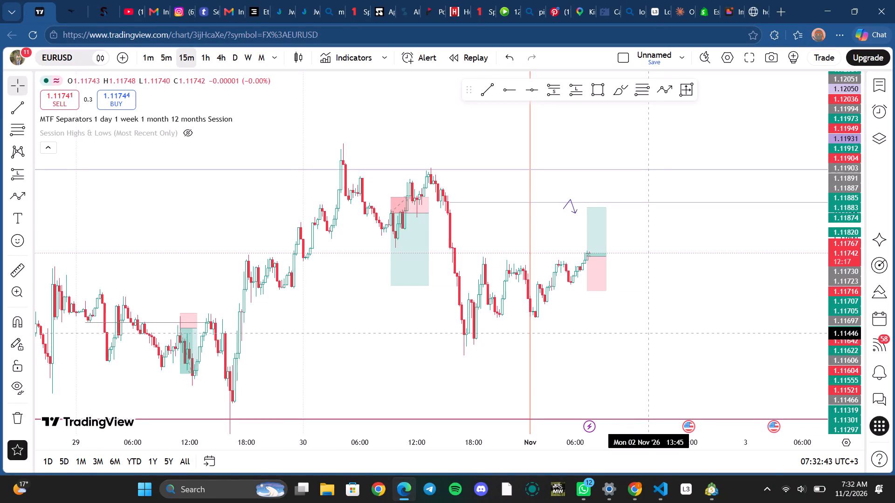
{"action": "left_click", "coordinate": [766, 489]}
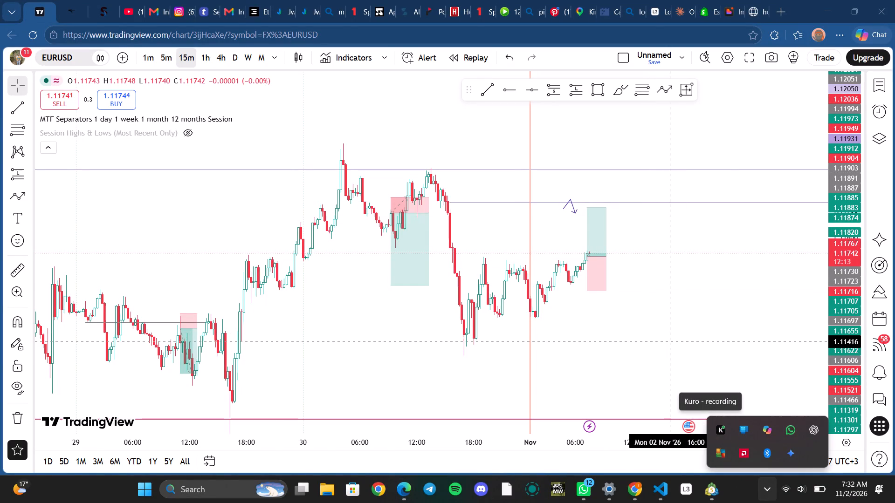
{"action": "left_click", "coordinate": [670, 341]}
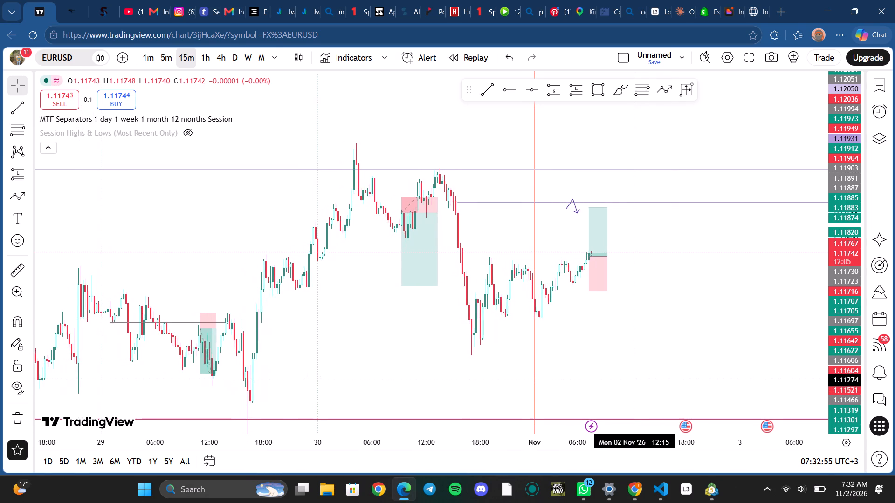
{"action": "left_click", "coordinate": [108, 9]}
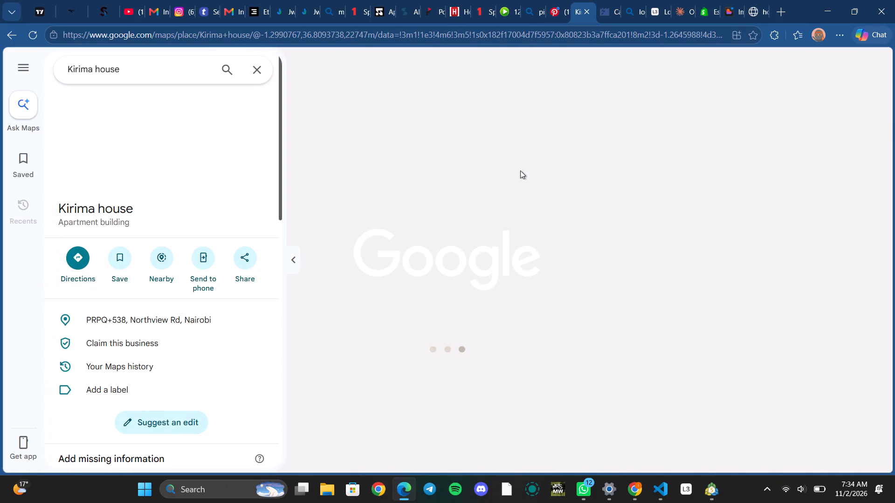
{"action": "left_click", "coordinate": [254, 63]}
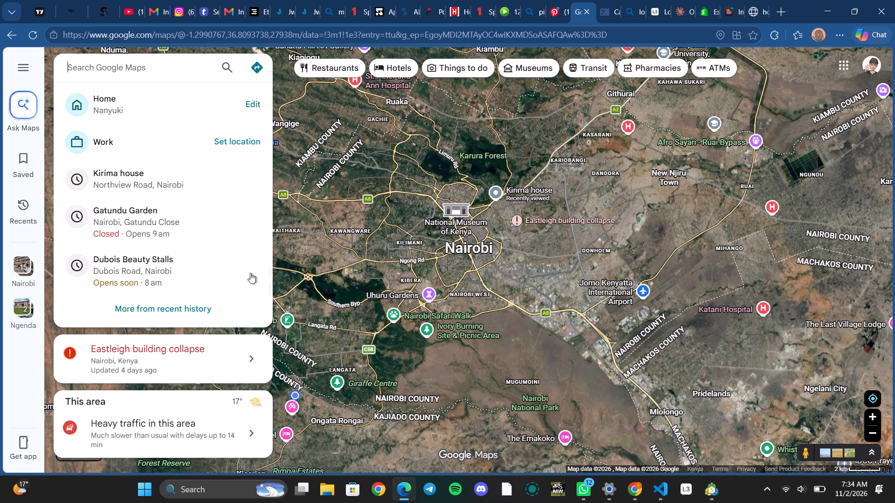
{"action": "left_click", "coordinate": [318, 108]}
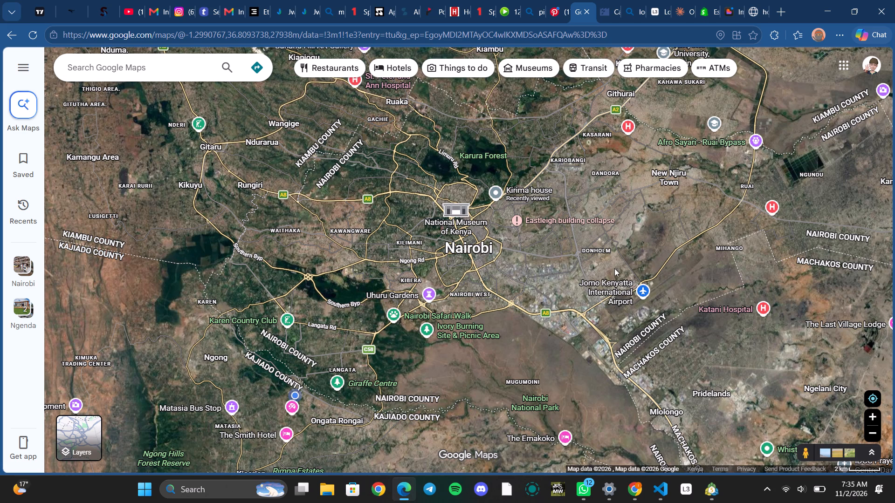
Examine the satellite map of Nairobi, from the Makadara area in detail out to the surrounding counties.
{"action": "scroll", "coordinate": [535, 251], "scroll_direction": "up", "scroll_amount": 1}
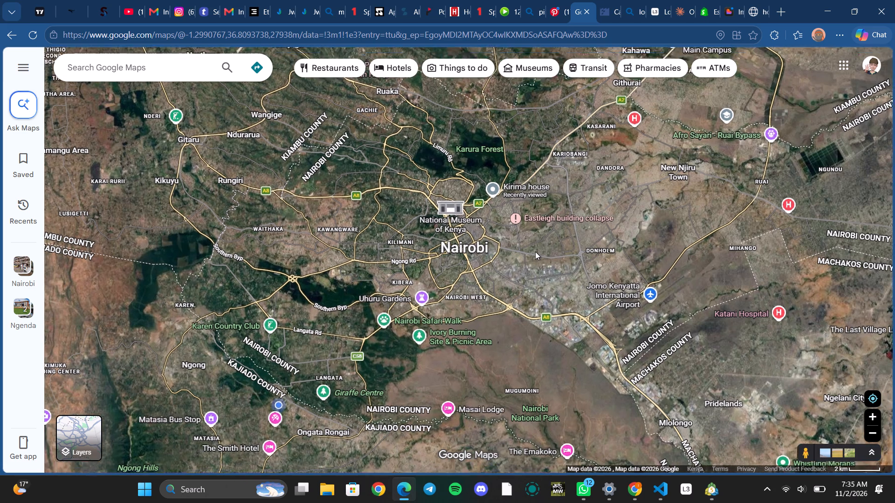
{"action": "scroll", "coordinate": [535, 251], "scroll_direction": "up", "scroll_amount": 5}
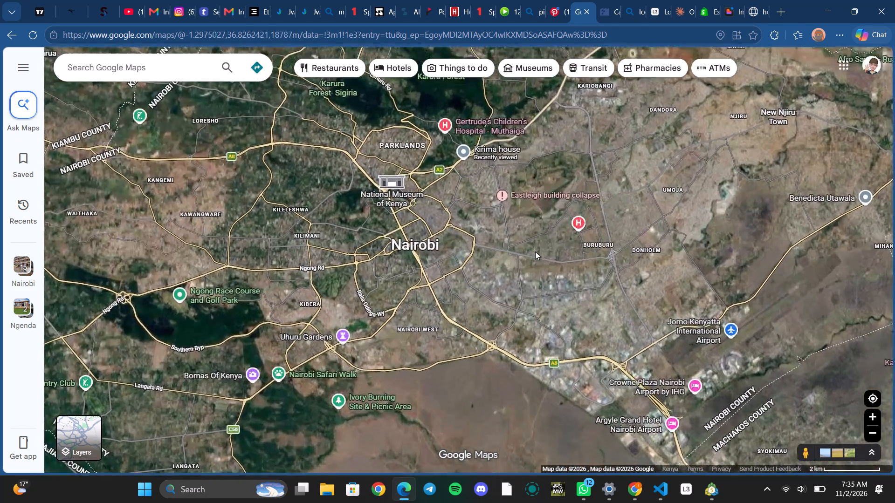
{"action": "scroll", "coordinate": [535, 251], "scroll_direction": "up", "scroll_amount": 4}
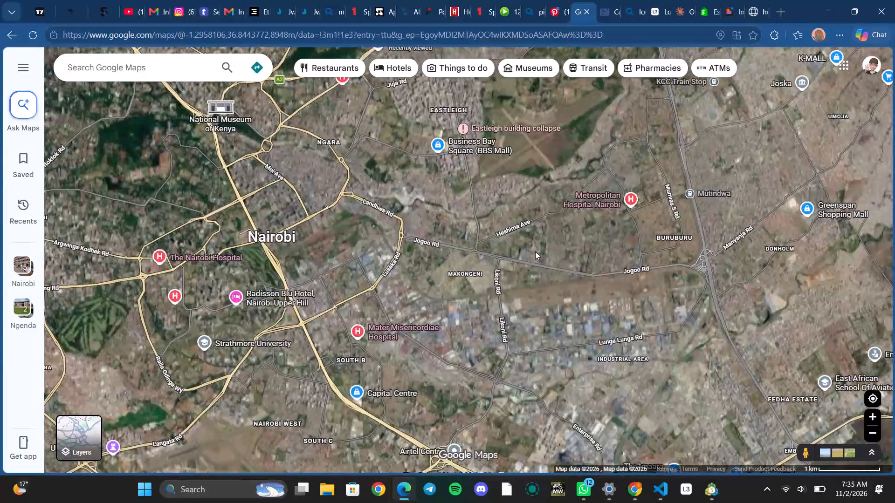
{"action": "scroll", "coordinate": [535, 251], "scroll_direction": "up", "scroll_amount": 1}
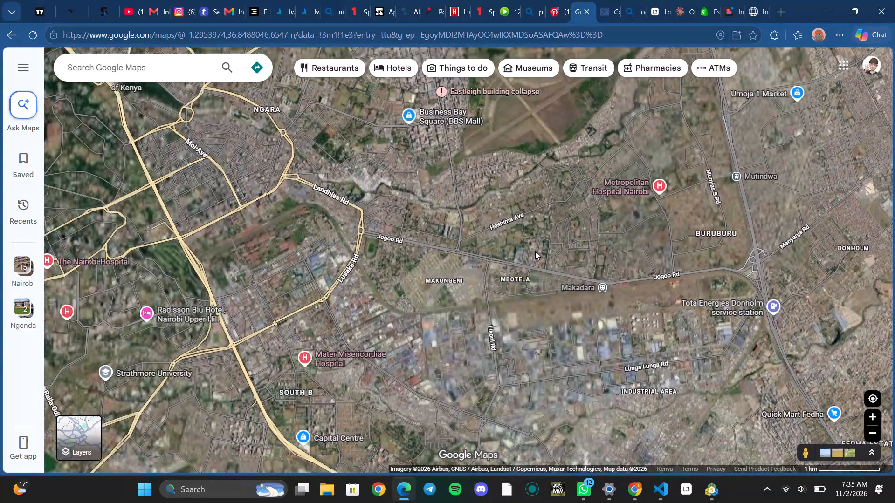
{"action": "scroll", "coordinate": [535, 251], "scroll_direction": "down", "scroll_amount": 1}
{"action": "scroll", "coordinate": [535, 251], "scroll_direction": "up", "scroll_amount": 1}
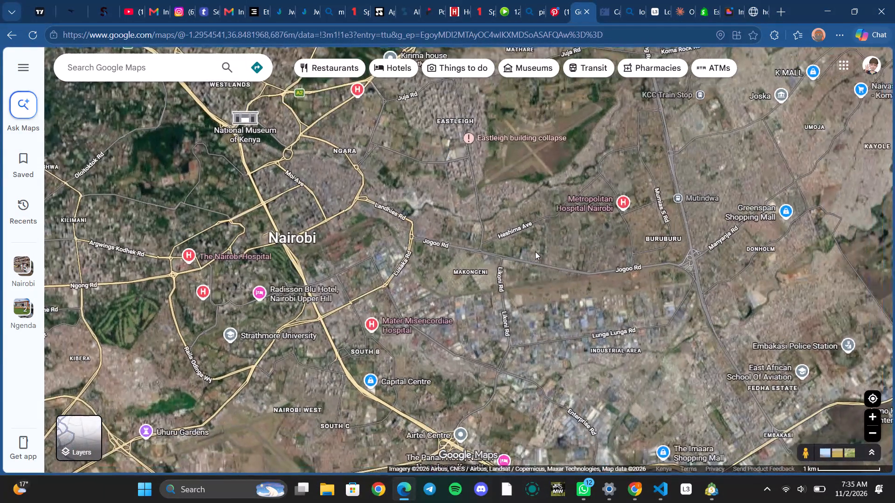
{"action": "scroll", "coordinate": [535, 251], "scroll_direction": "up", "scroll_amount": 2}
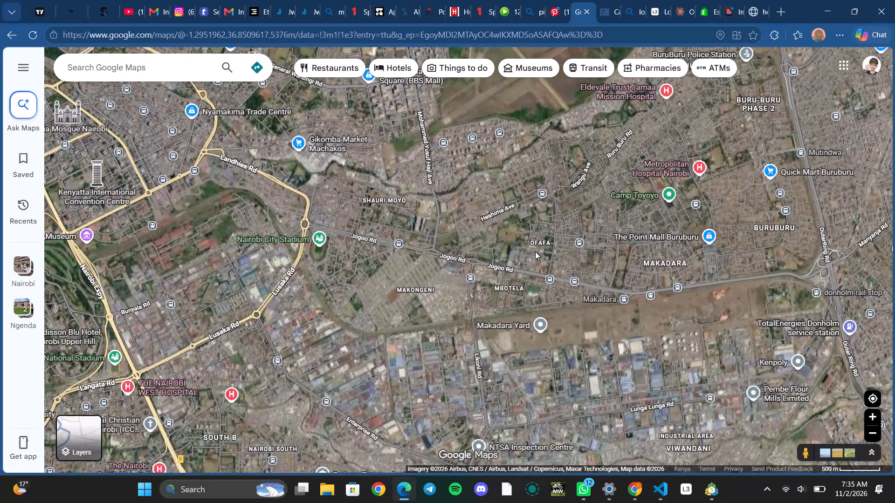
{"action": "scroll", "coordinate": [535, 251], "scroll_direction": "down", "scroll_amount": 5}
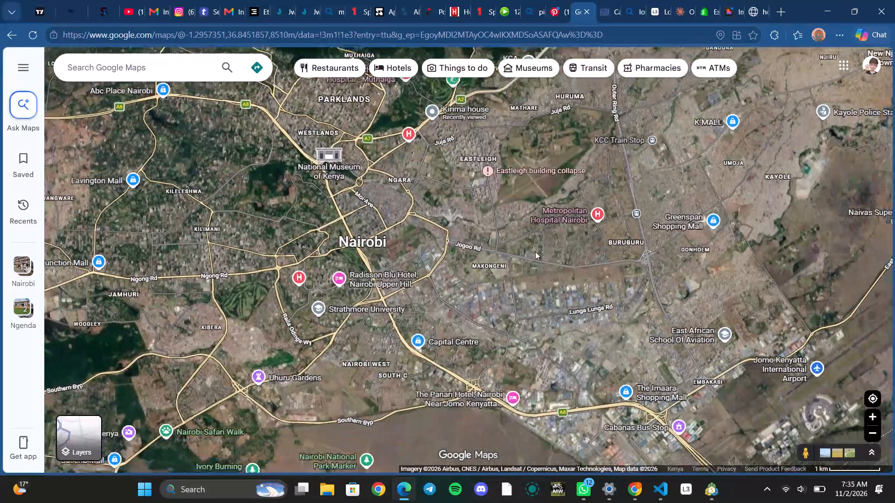
{"action": "scroll", "coordinate": [535, 251], "scroll_direction": "down", "scroll_amount": 2}
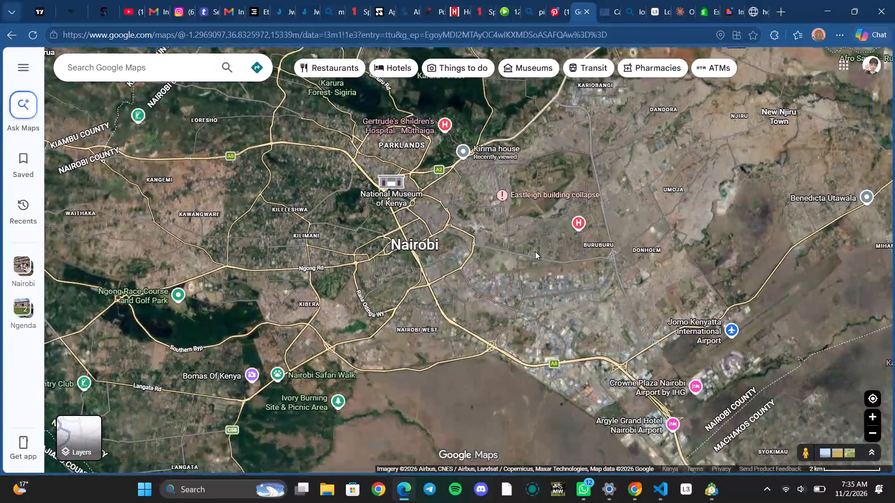
{"action": "scroll", "coordinate": [535, 251], "scroll_direction": "down", "scroll_amount": 3}
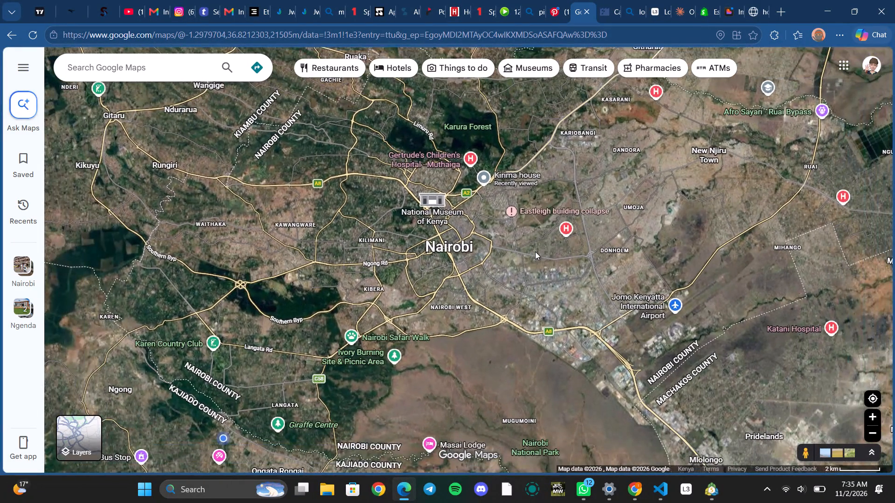
{"action": "scroll", "coordinate": [535, 251], "scroll_direction": "down", "scroll_amount": 2}
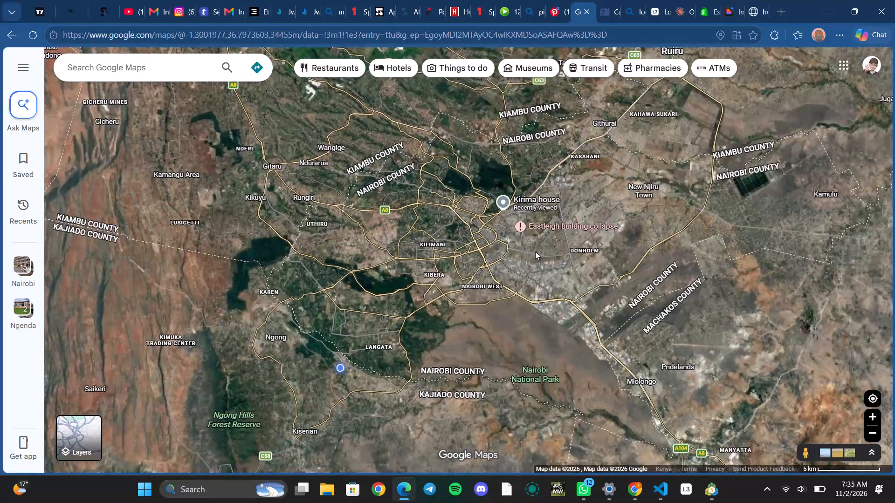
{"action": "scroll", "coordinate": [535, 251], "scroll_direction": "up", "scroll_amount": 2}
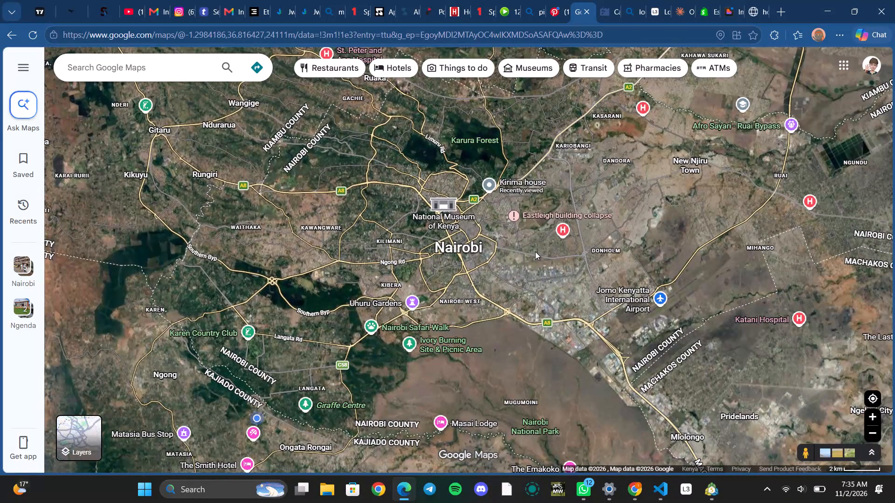